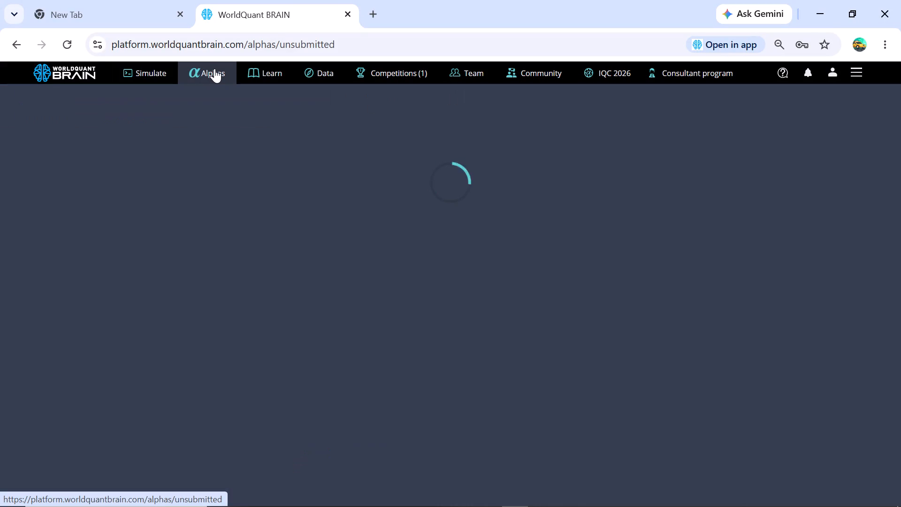
Open the Data section of the platform and look through the dataset categories for USA equities, delay 1, TOP2000.
left_click(316, 73)
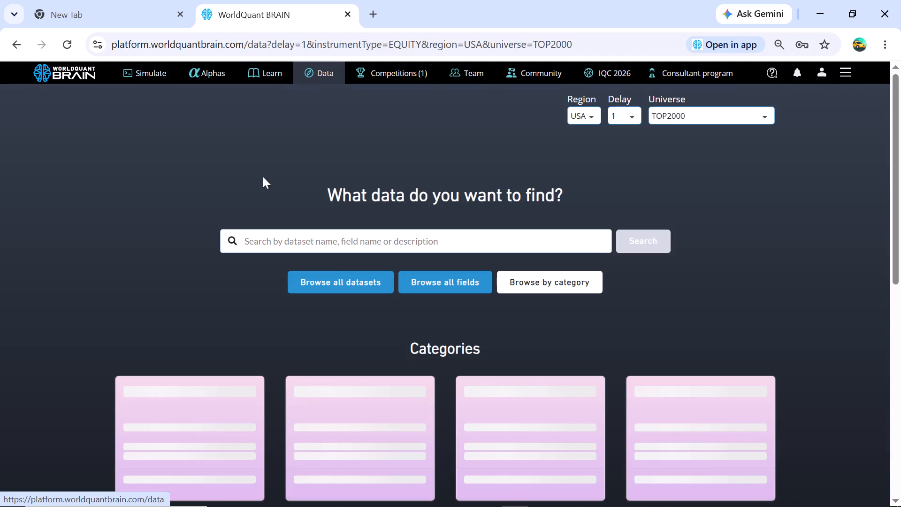
scroll(231, 216, "down", 3)
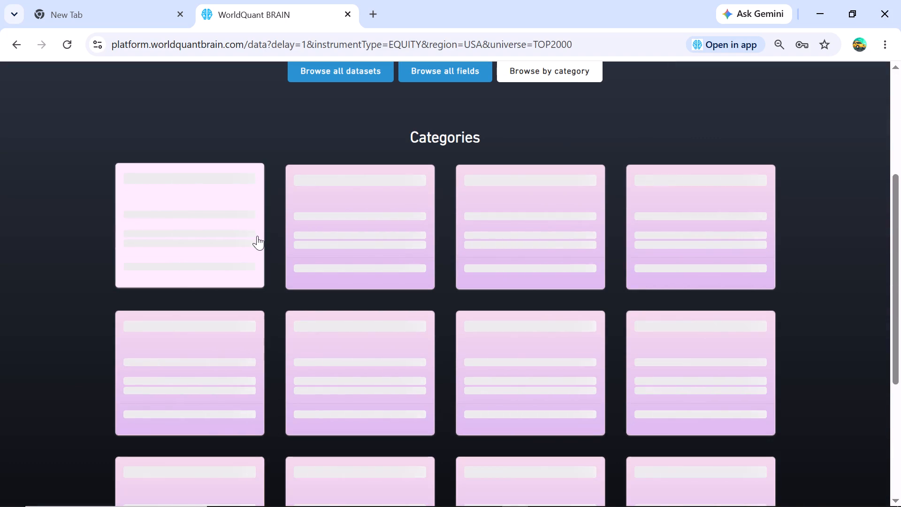
scroll(259, 236, "up", 4)
scroll(260, 236, "down", 10)
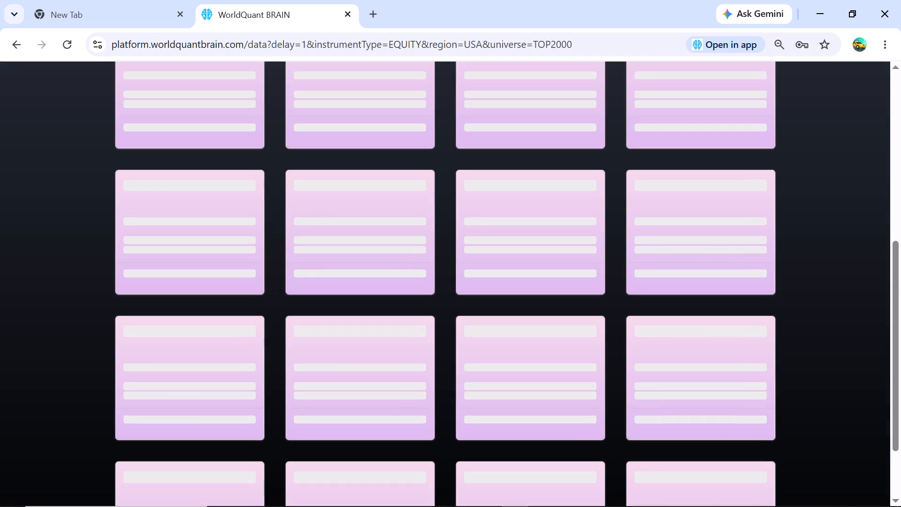
scroll(261, 236, "up", 10)
scroll(264, 237, "down", 15)
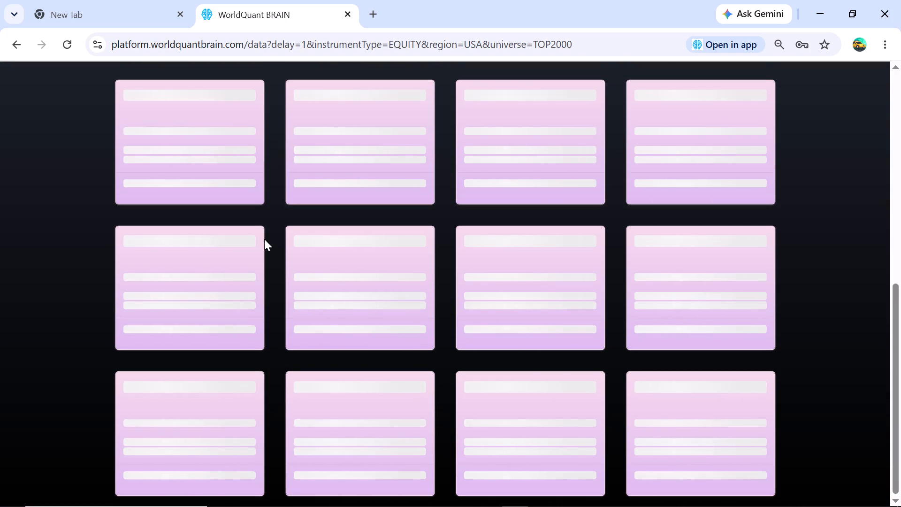
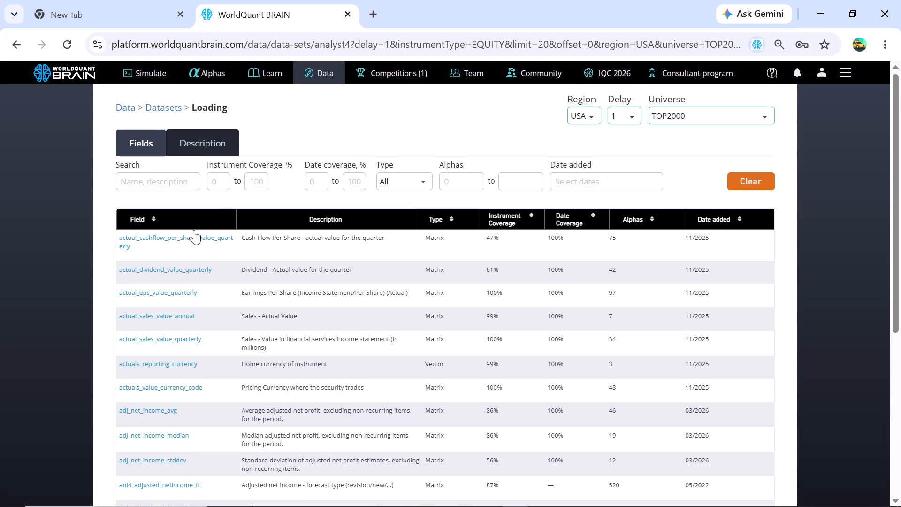
Sort the Analyst Estimate Data for Equity fields by alpha count, highest first, and copy the field name sales_estimate_maximum_quarterly.
left_click(653, 218)
left_click(653, 218)
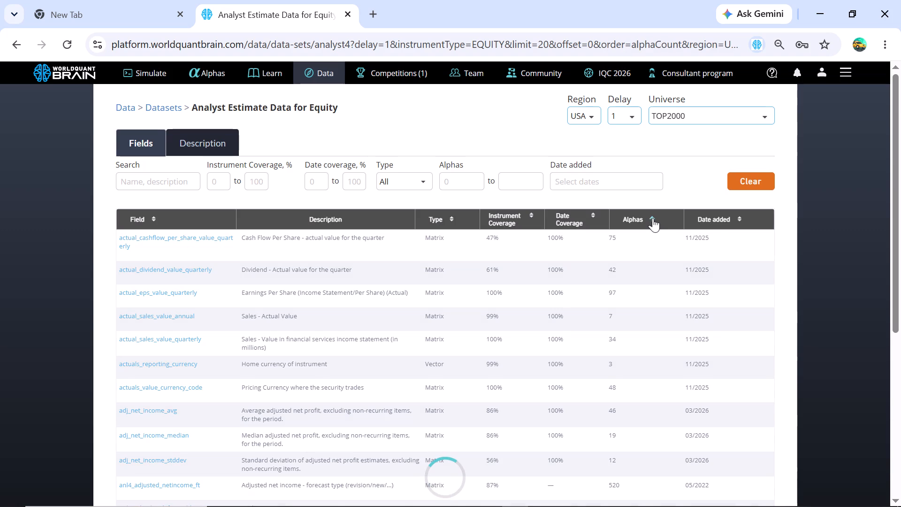
left_click(653, 218)
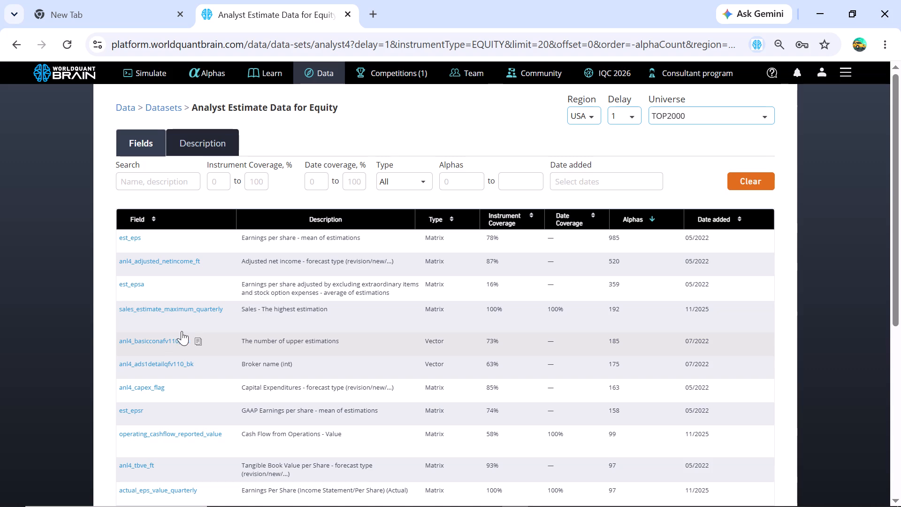
left_click(126, 315)
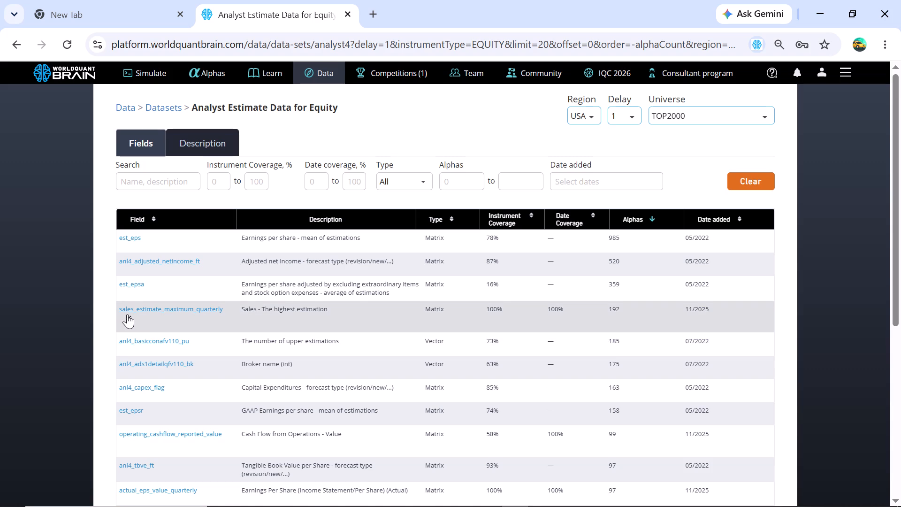
On the Simulate page, replace est_eps inside ts_rank with sales_estimate_maximum_quarterly in the Simulation 58 expression.
left_click(156, 69)
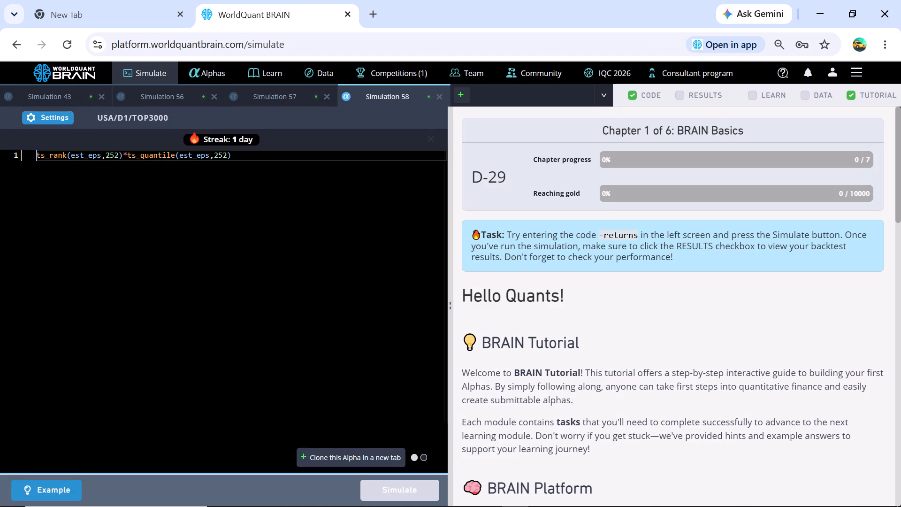
left_click(101, 156)
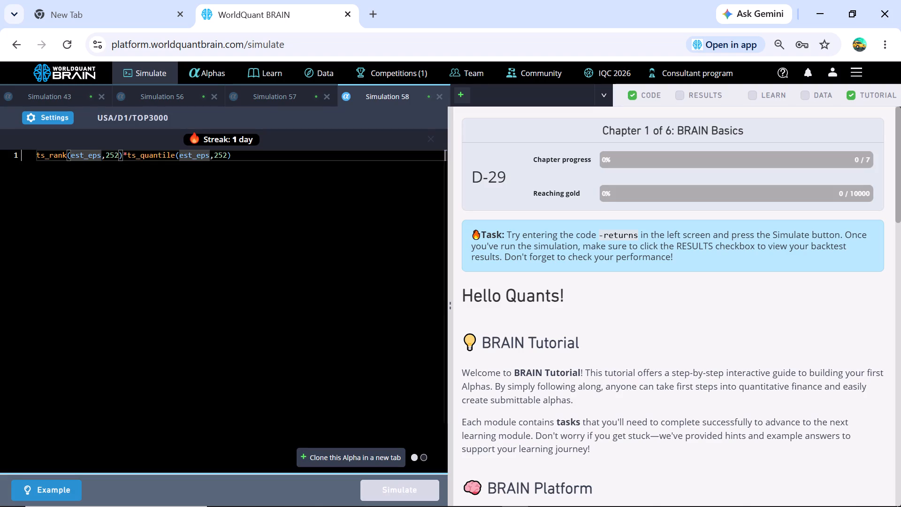
key("BackSpace")
key("BackSpace")
key("BackSpace")
key("BackSpace")
key("BackSpace")
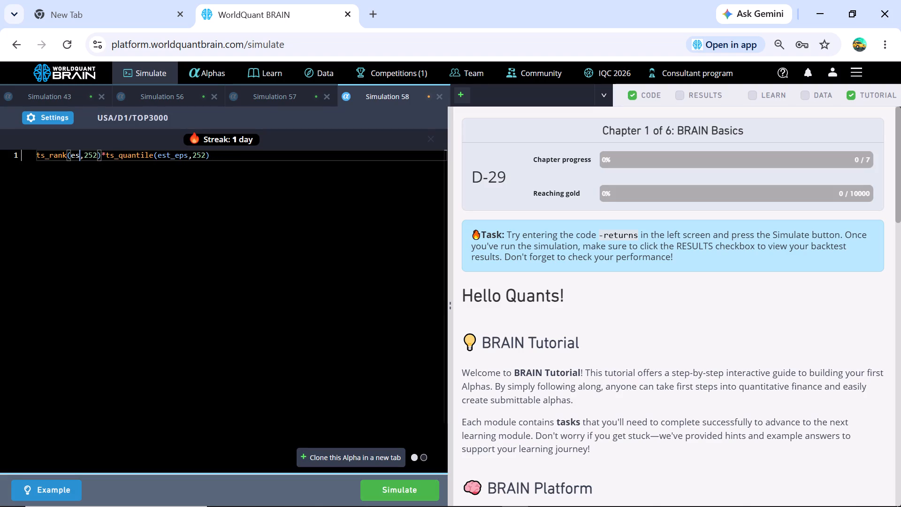
key("BackSpace")
key("BackSpace")
key("ctrl+v")
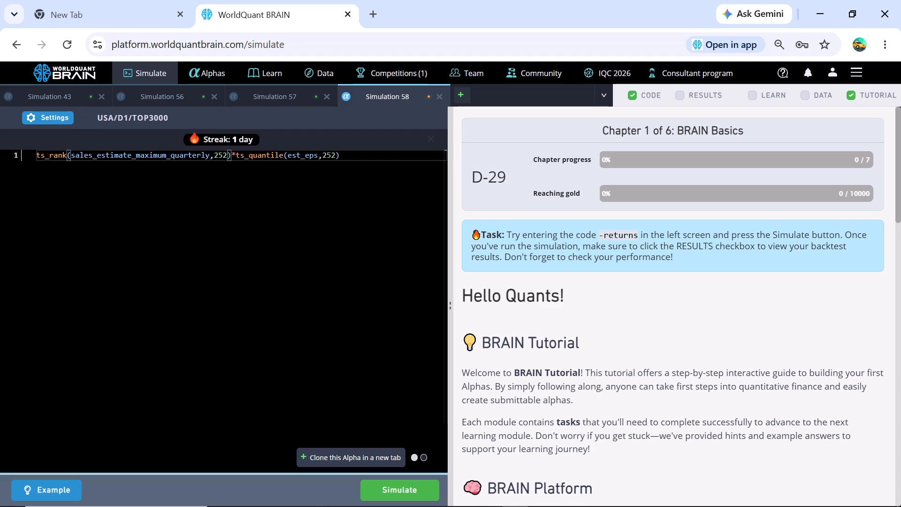
Replace est_eps inside ts_quantile with sales_estimate_maximum_quarterly in the Simulation 58 expression.
left_click(314, 157)
left_click(318, 157)
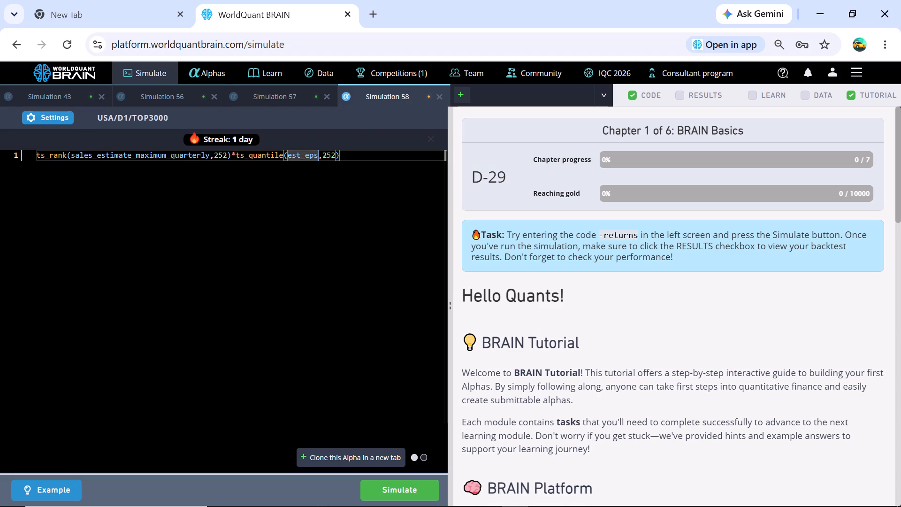
key("BackSpace")
key("BackSpace")
key("BackSpace")
key("BackSpace")
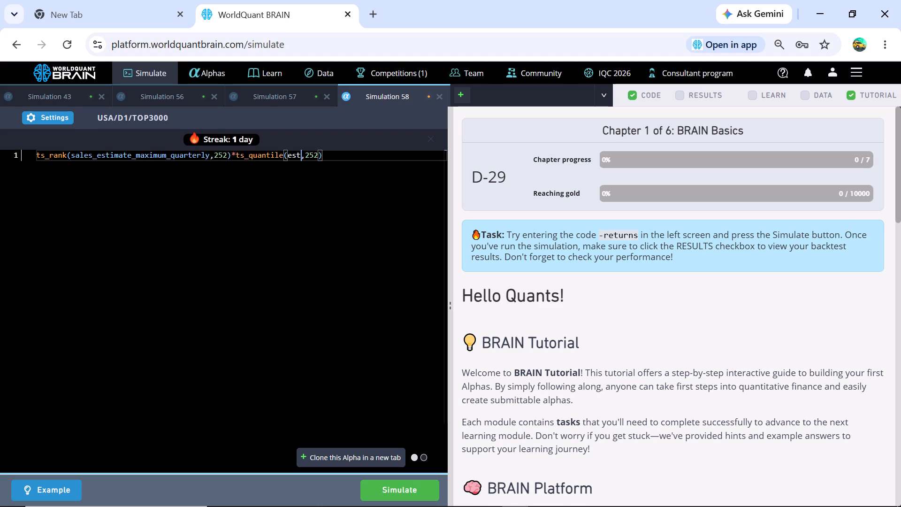
key("BackSpace")
key("BackSpace")
key("BackSpace")
key("ctrl+v")
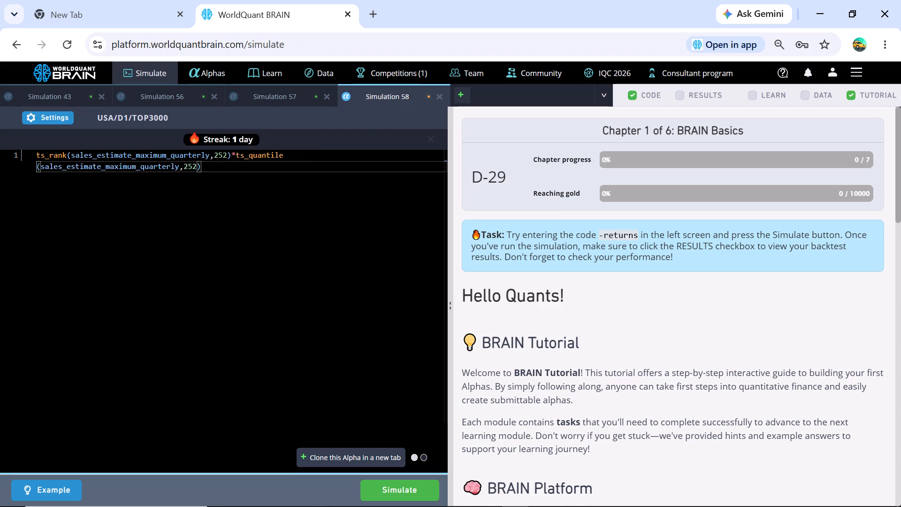
Run the sales_estimate_maximum_quarterly alpha in Simulation 58 and clone it into a new simulation tab.
left_click(408, 482)
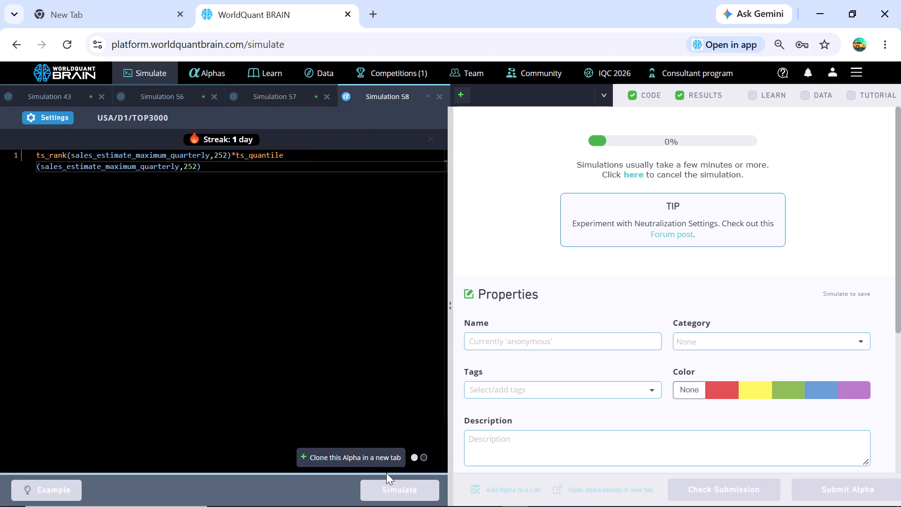
left_click(359, 457)
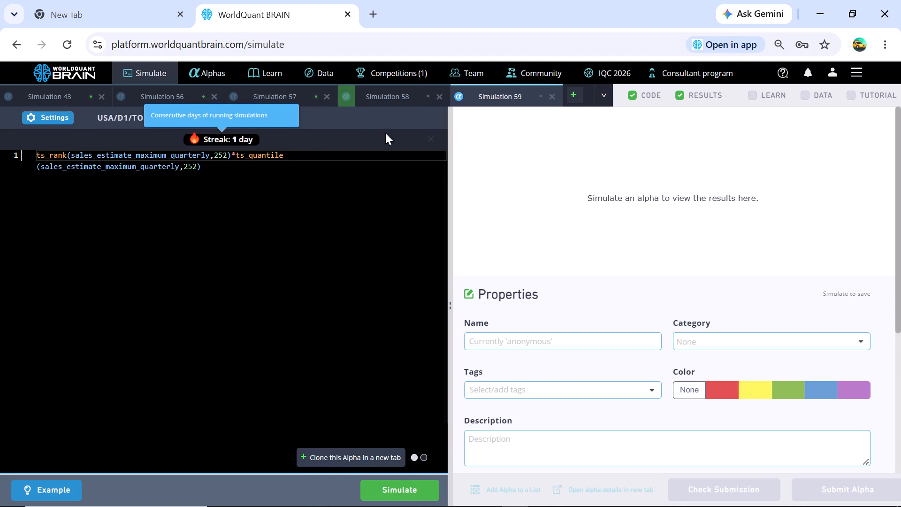
scroll(638, 276, "down", 6)
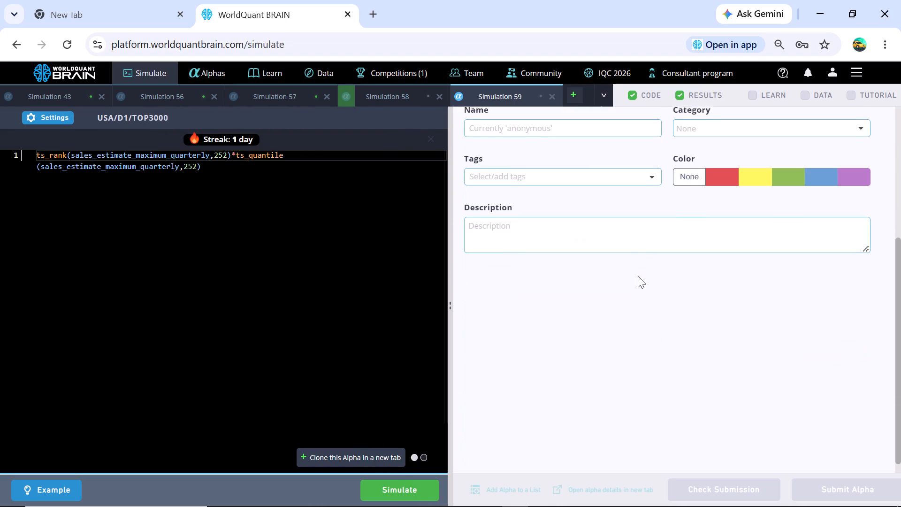
scroll(638, 276, "down", 5)
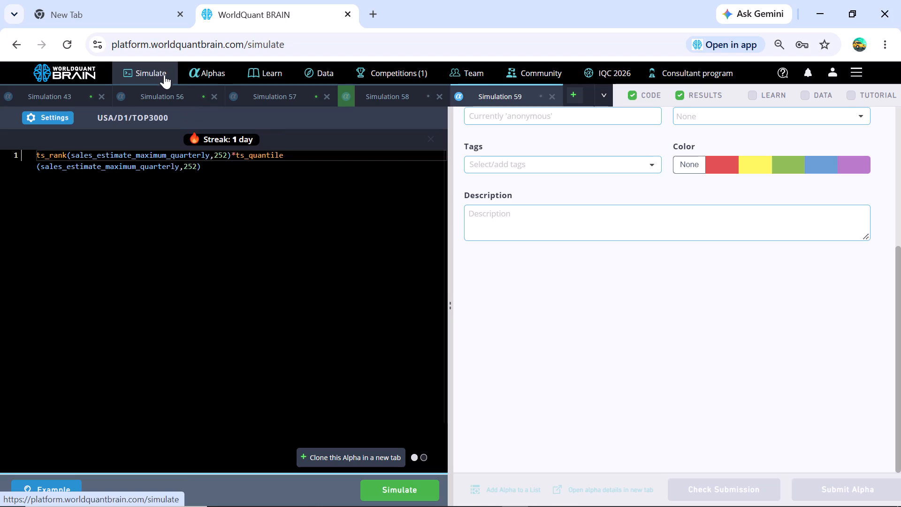
Compare the results and failed IS tests of the existing est_eps alphas in Simulation 43 and Simulation 56.
left_click(84, 96)
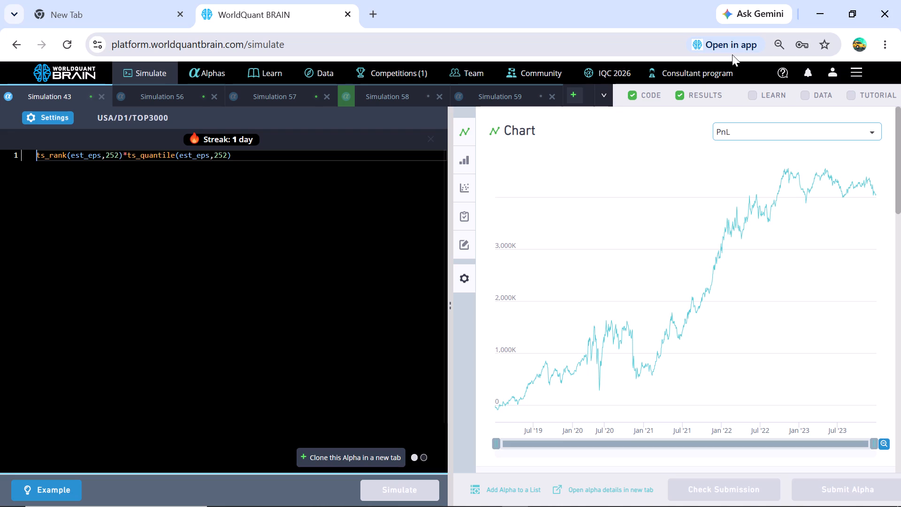
scroll(739, 226, "down", 4)
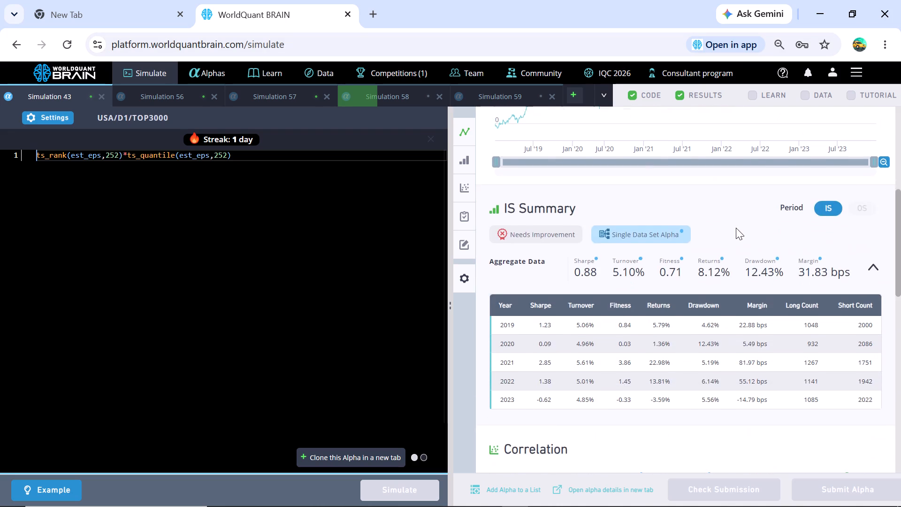
scroll(736, 229, "down", 5)
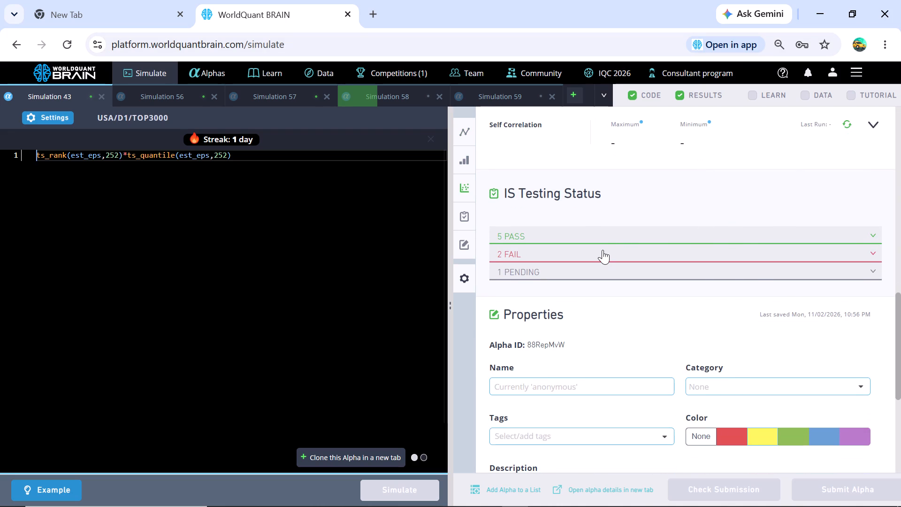
left_click(603, 250)
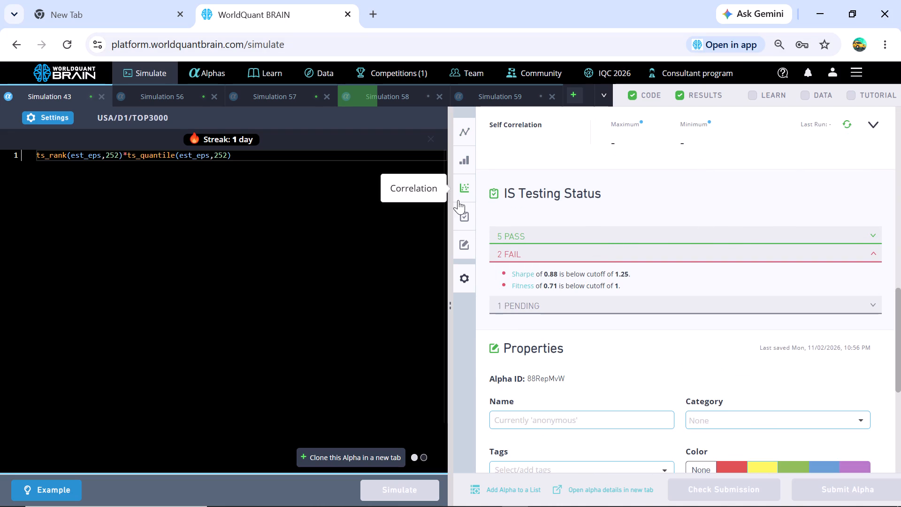
left_click(177, 89)
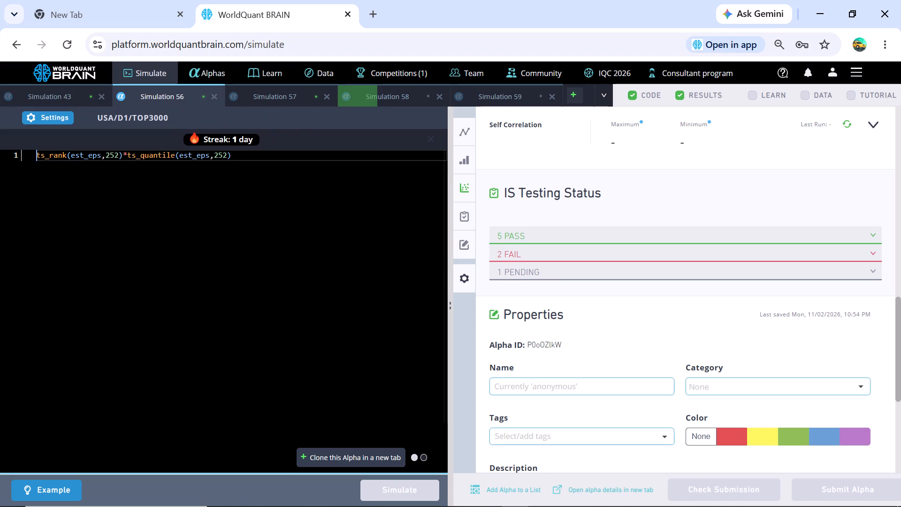
left_click(501, 251)
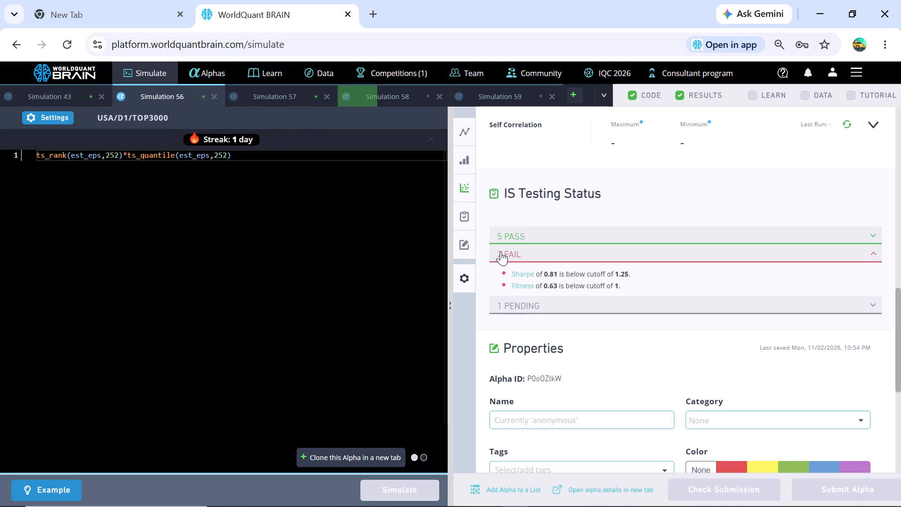
left_click(68, 97)
left_click(508, 251)
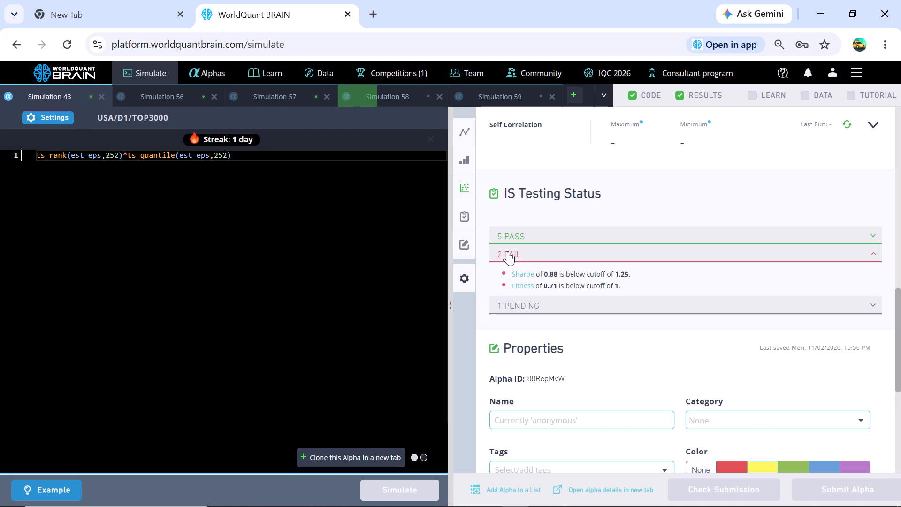
Close Simulation 56, and close Simulation 57 after checking its failed IS tests.
left_click(214, 91)
left_click(192, 88)
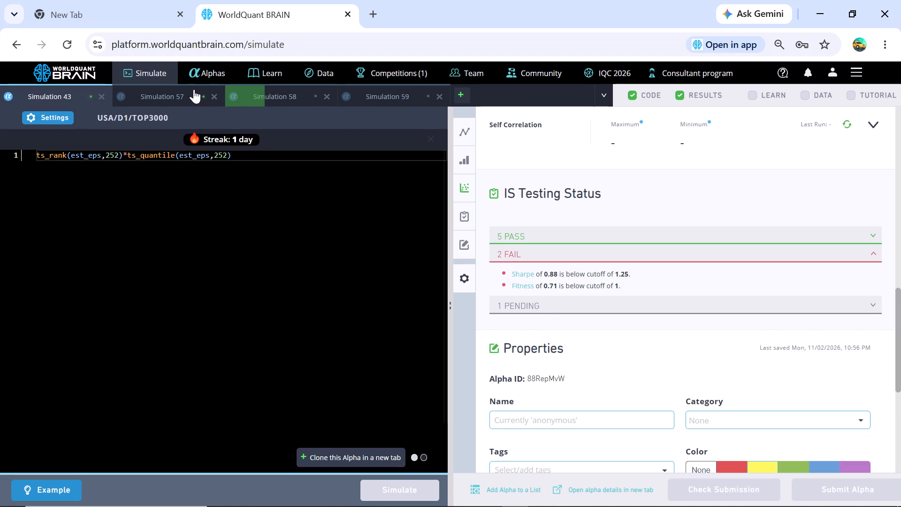
left_click(519, 247)
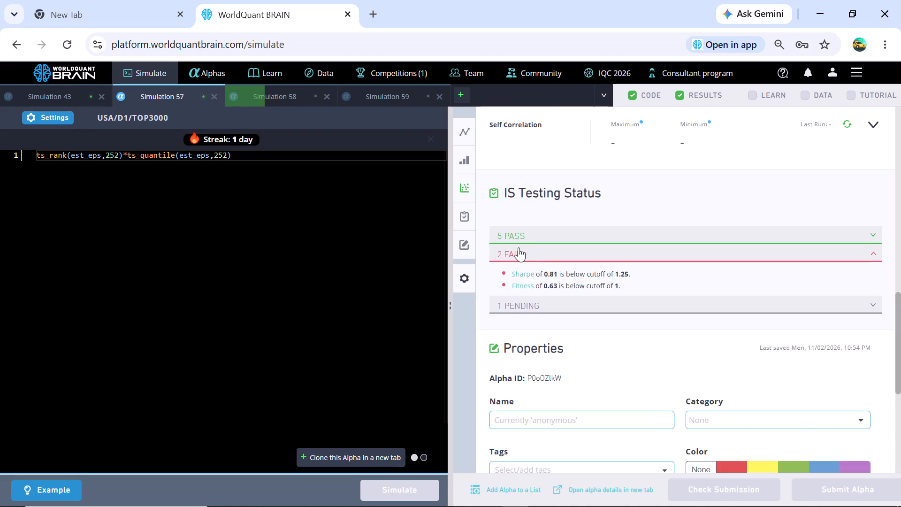
left_click(214, 93)
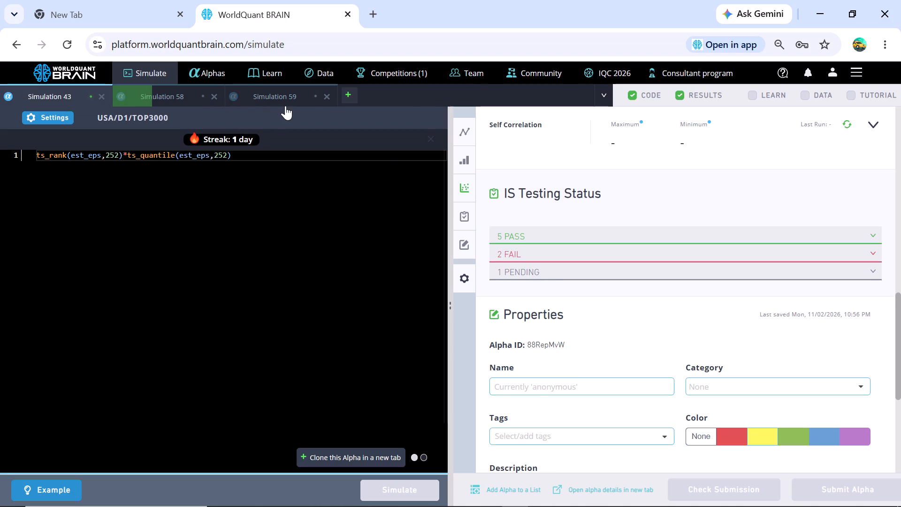
Run the cloned alpha in Simulation 59 and clone it into another new simulation tab.
left_click(284, 98)
scroll(675, 310, "down", 4)
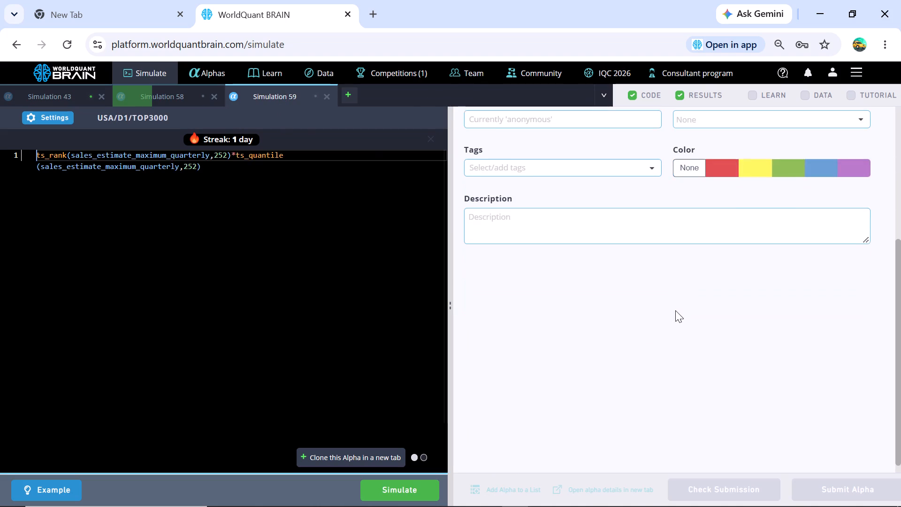
scroll(675, 310, "down", 4)
scroll(676, 310, "up", 3)
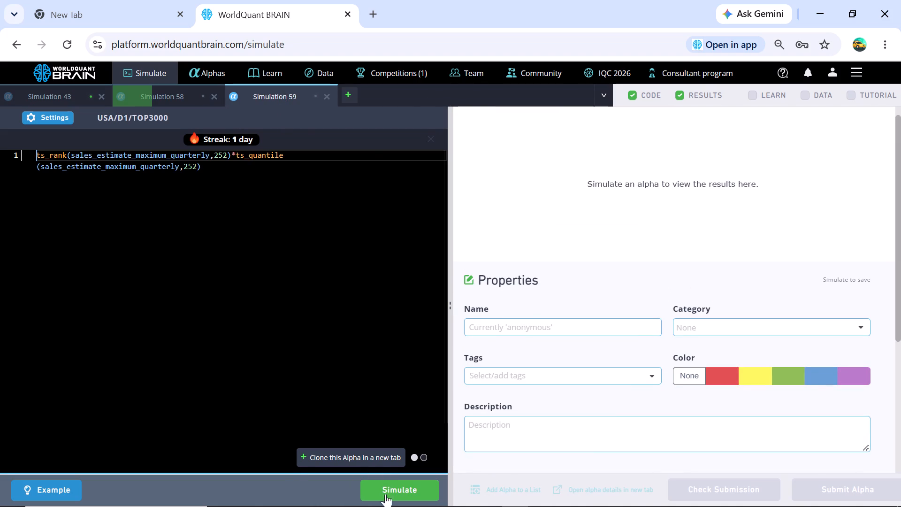
left_click(385, 486)
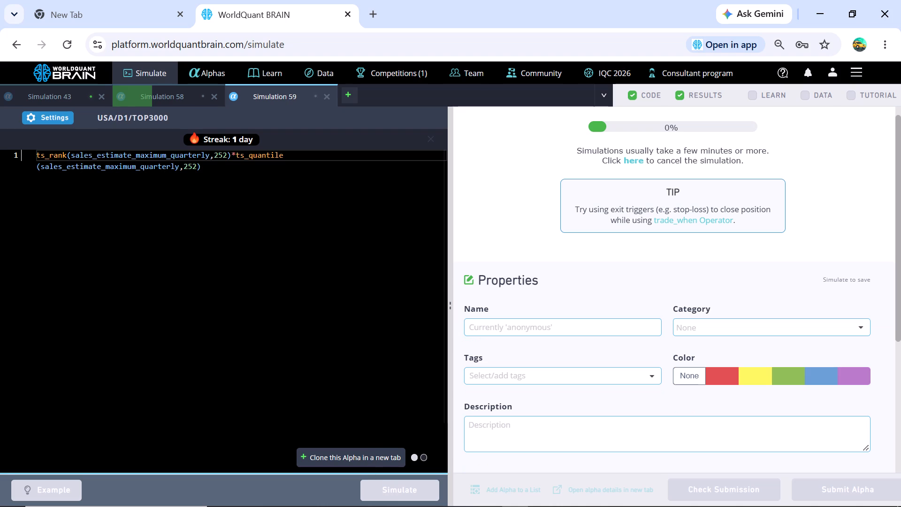
left_click(346, 456)
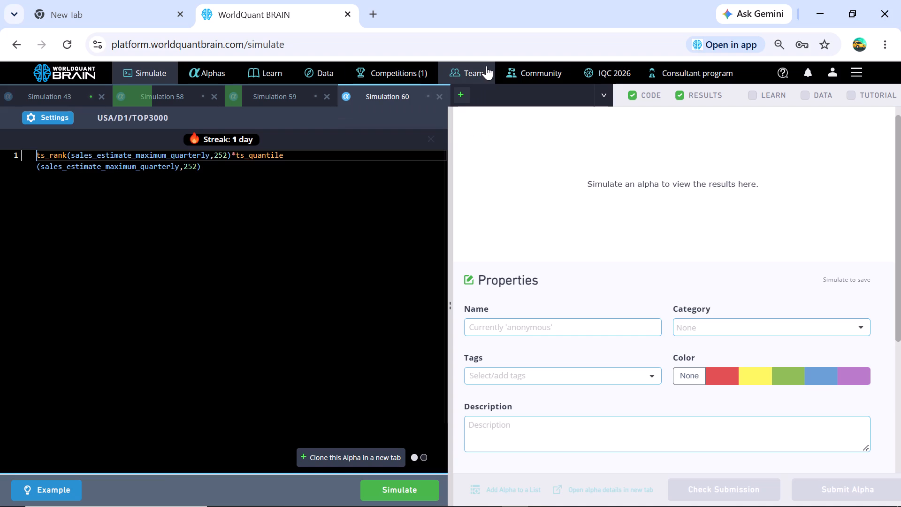
In the Analyst data category, sort the Analyst Estimate Data for Equity fields by most alphas and open anl4_basicconafv110_pu.
left_click(307, 66)
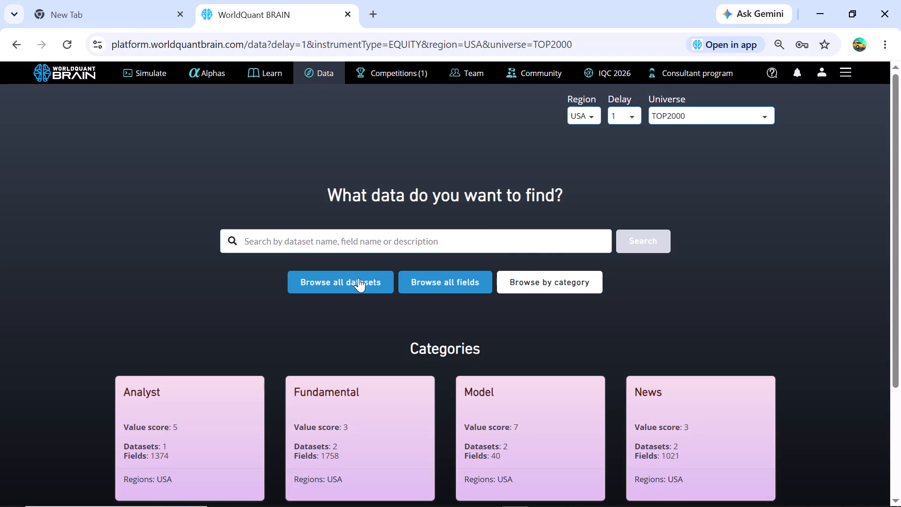
left_click(212, 409)
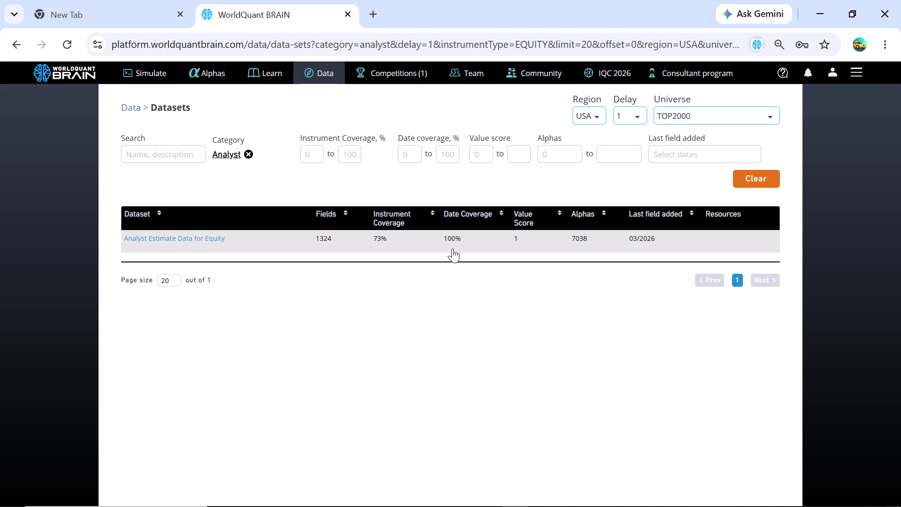
left_click(402, 239)
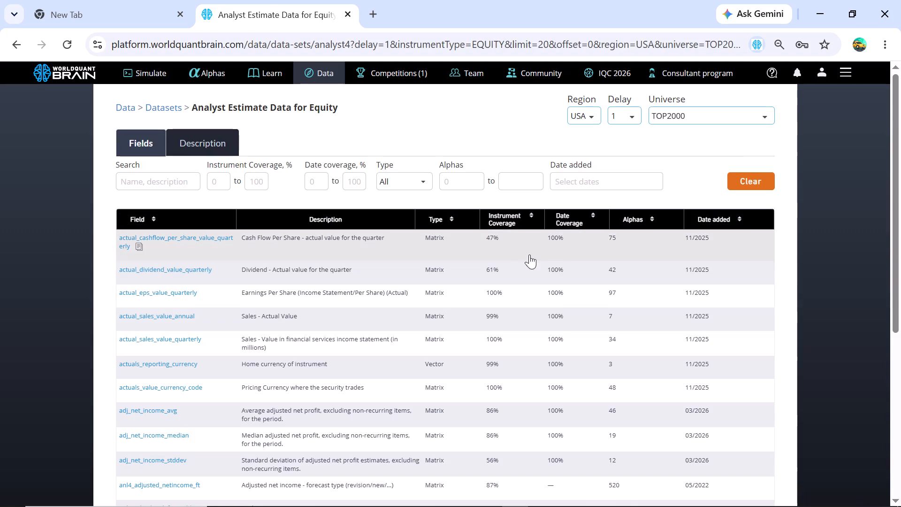
left_click(651, 212)
left_click(652, 219)
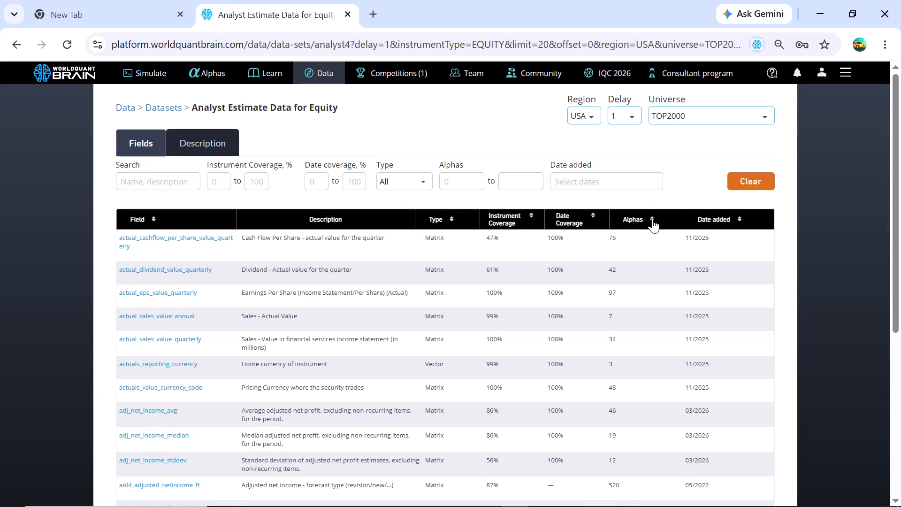
left_click(652, 219)
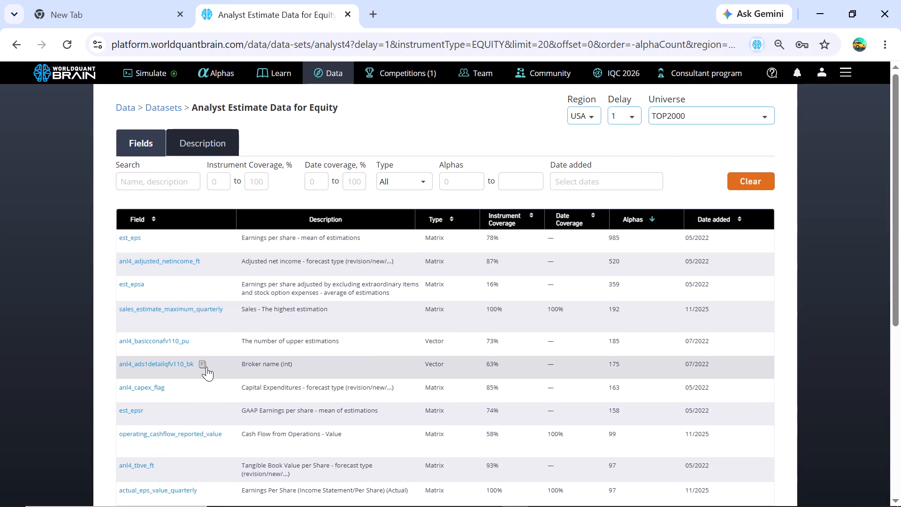
left_click(197, 335)
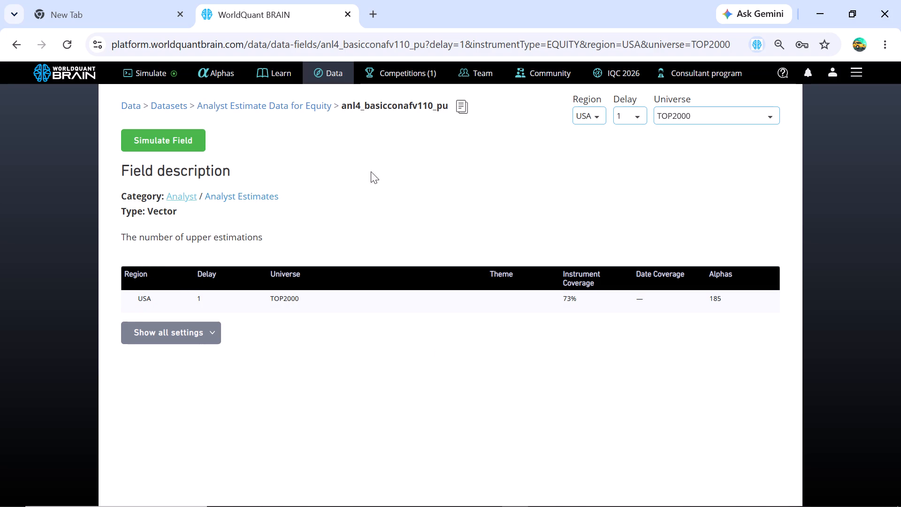
Copy the field name anl4_basicconafv110_pu from the Analyst Estimate Data for Equity list and return to the alpha in Simulation 60.
left_click(20, 48)
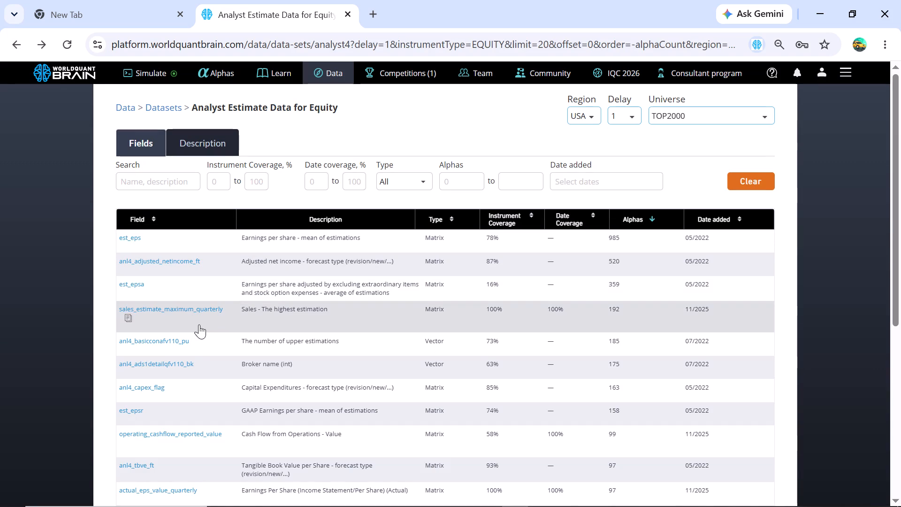
left_click(196, 338)
left_click(162, 69)
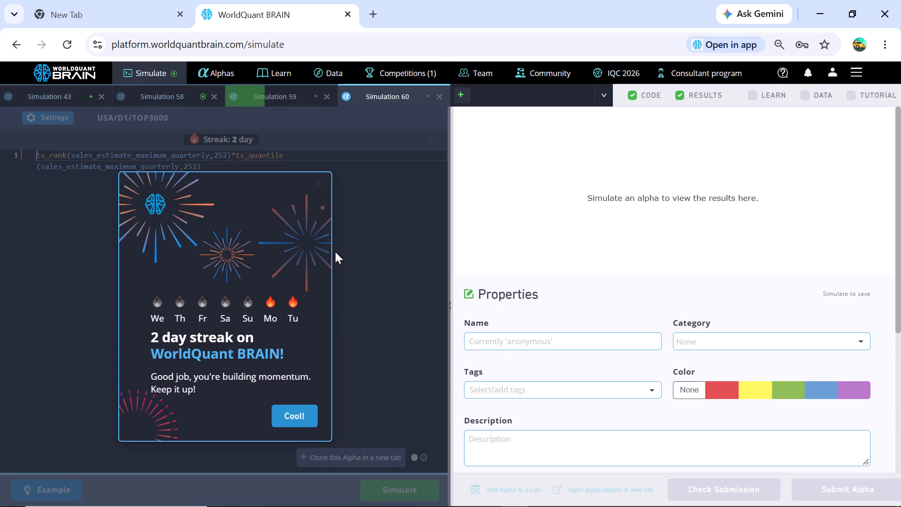
left_click(295, 408)
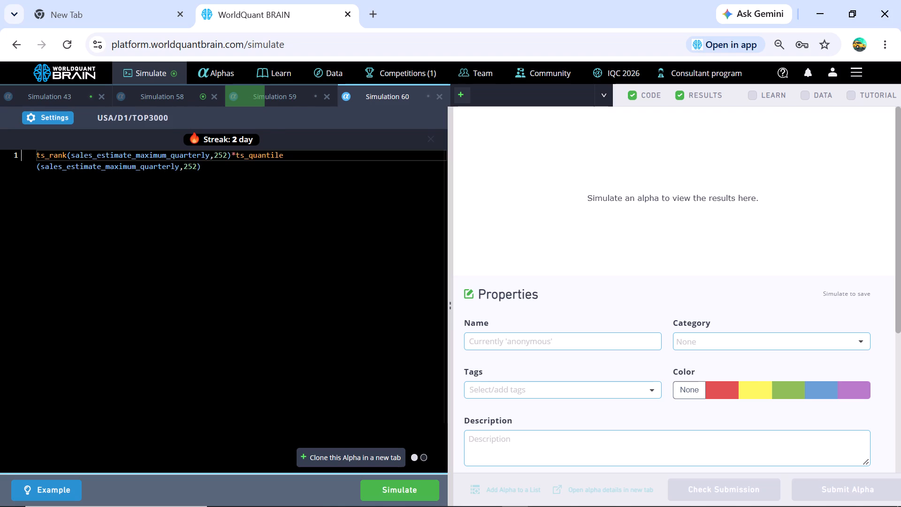
Replace sales_estimate_maximum_quarterly inside ts_rank with anl4_basicconafv110_pu in Simulation 60's expression.
left_click(205, 158)
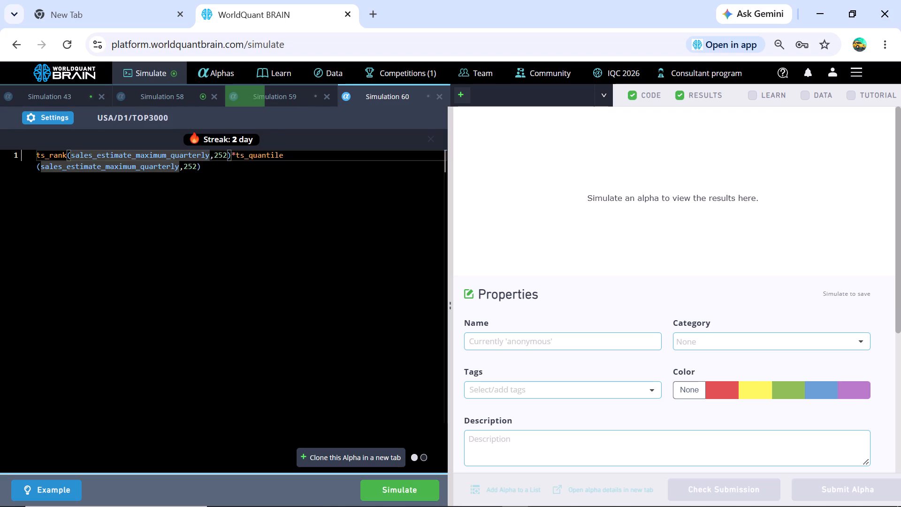
key("BackSpace")
key("BackSpace")
key("BackSpace")
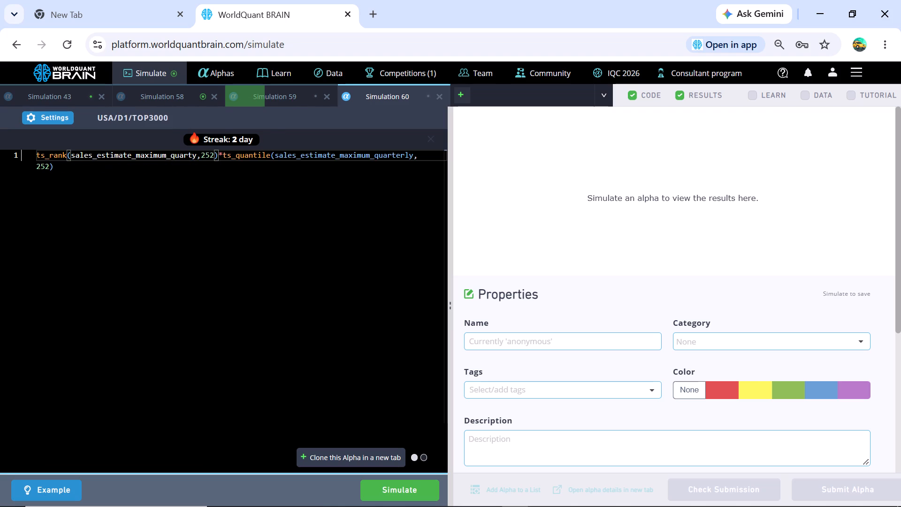
key("BackSpace")
key("BackSpace")
key("BackSpace")
key("BackSpace")
key("BackSpace")
key("BackSpace")
key("BackSpace")
key("BackSpace")
key("BackSpace")
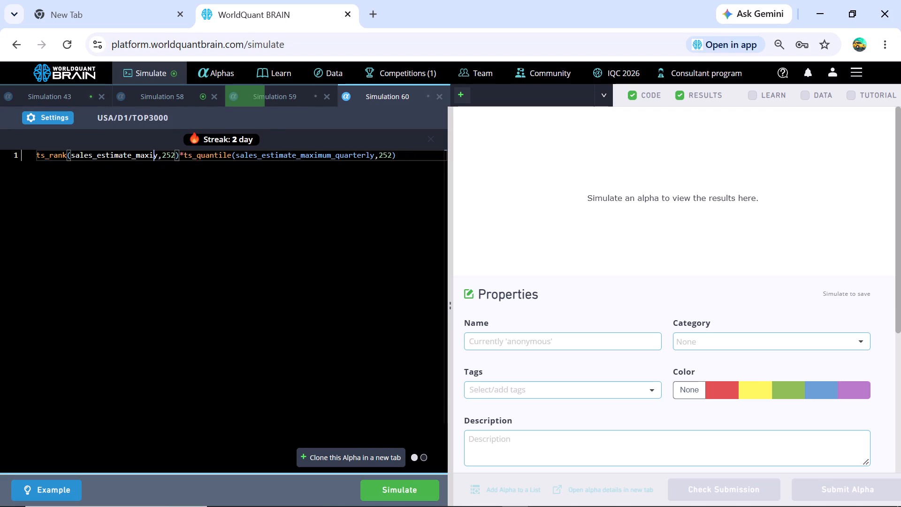
key("BackSpace")
key("BackSpace")
key("BackSpace")
key("BackSpace")
key("BackSpace")
key("BackSpace")
key("BackSpace")
key("BackSpace")
key("BackSpace")
key("BackSpace")
key("BackSpace")
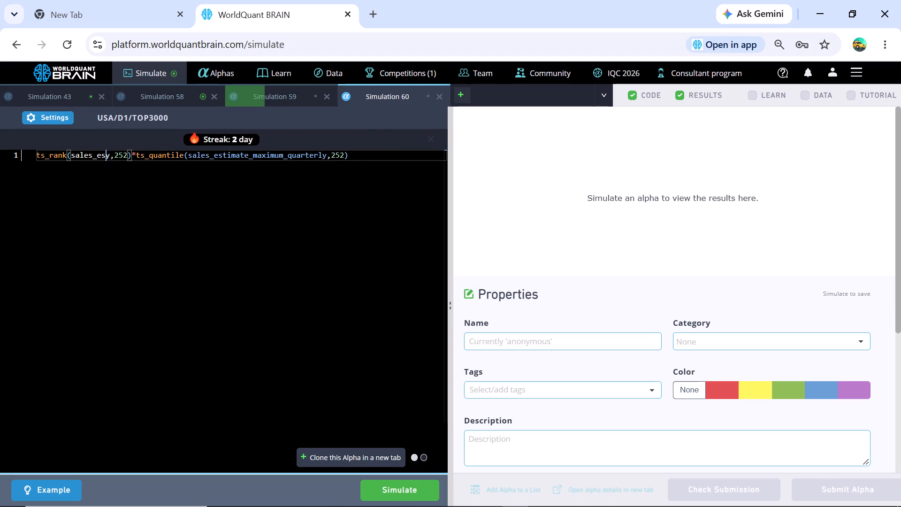
key("BackSpace")
key("BackSpace")
key("BackSpace")
key("BackSpace")
key("BackSpace")
key("BackSpace")
key("BackSpace")
key("BackSpace")
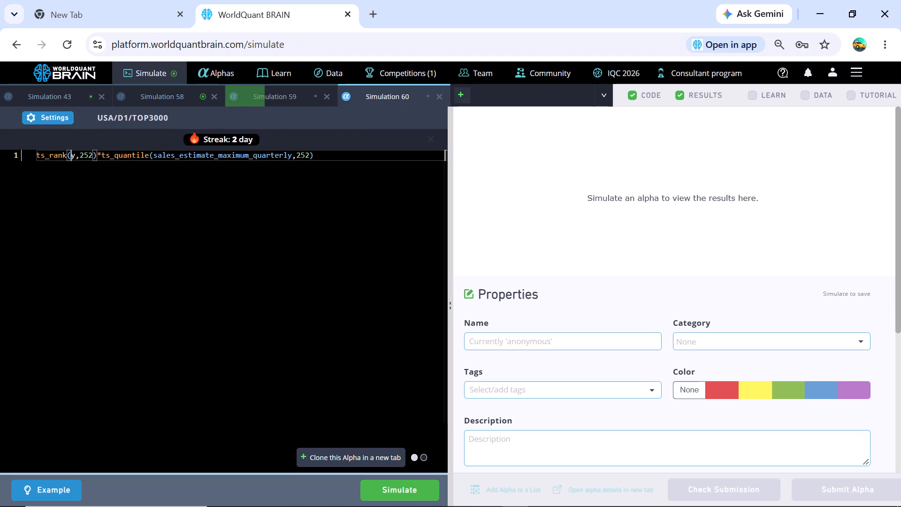
left_click(73, 158)
left_click(76, 156)
key("backslash")
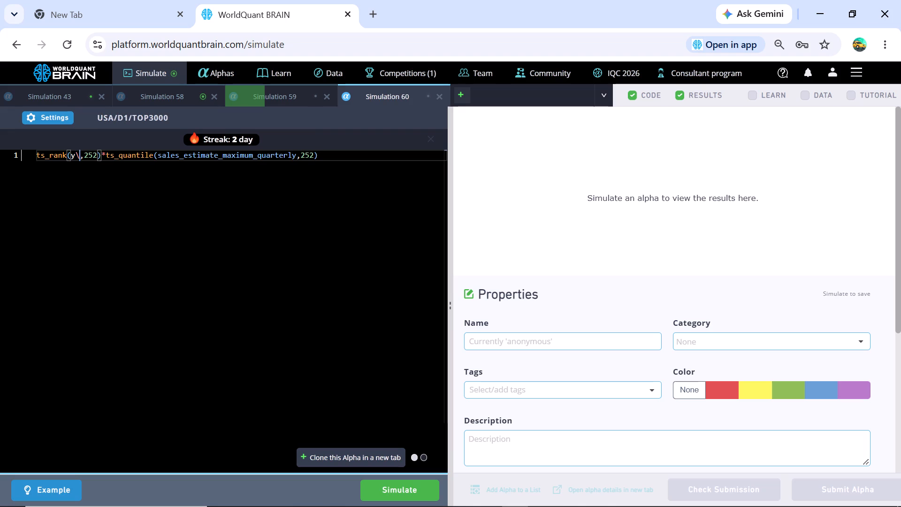
key("BackSpace")
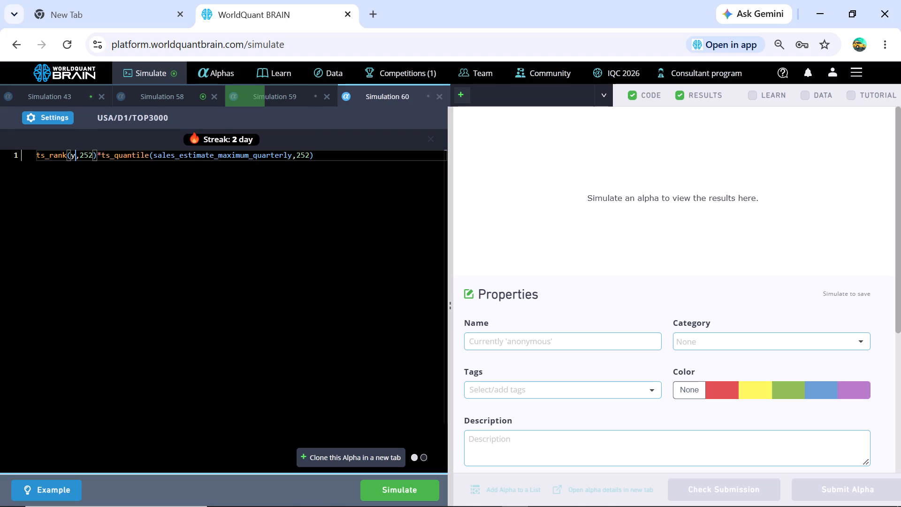
key("BackSpace")
key("ctrl+v")
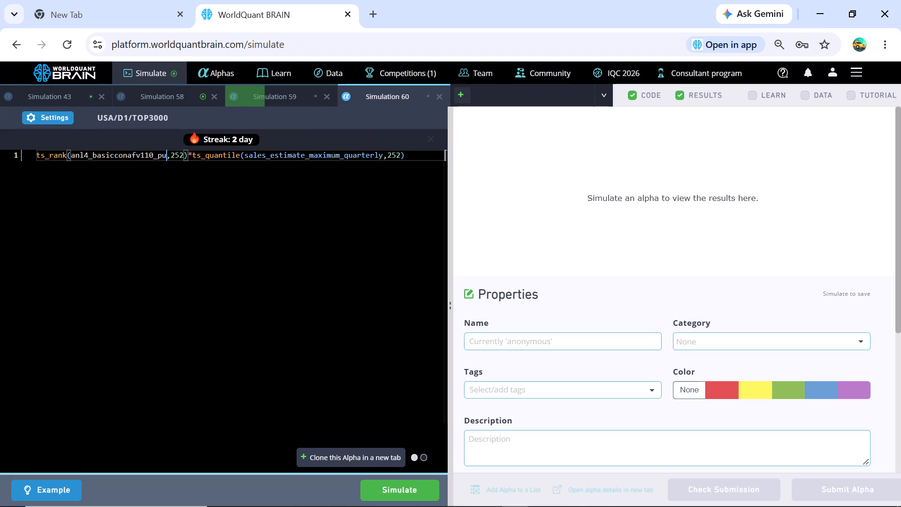
Run the alpha in Simulation 60 and clone it into a new simulation tab.
left_click(405, 486)
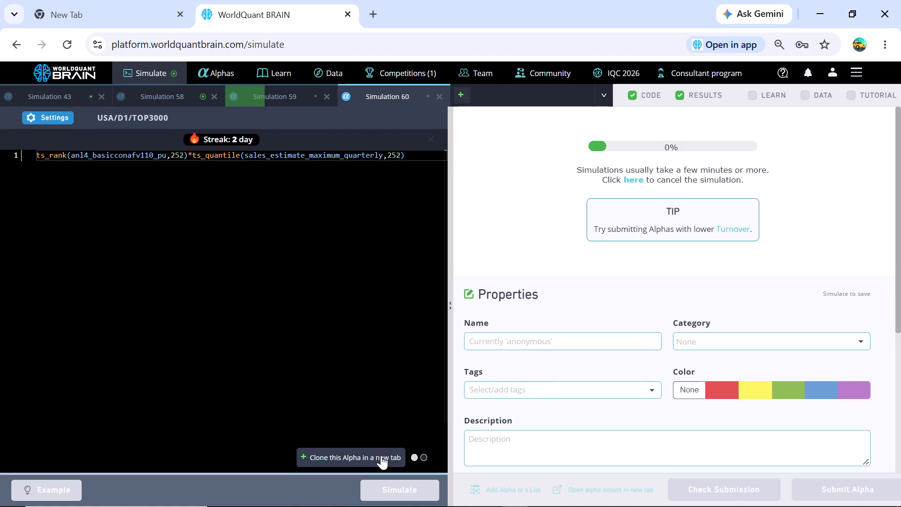
left_click(359, 429)
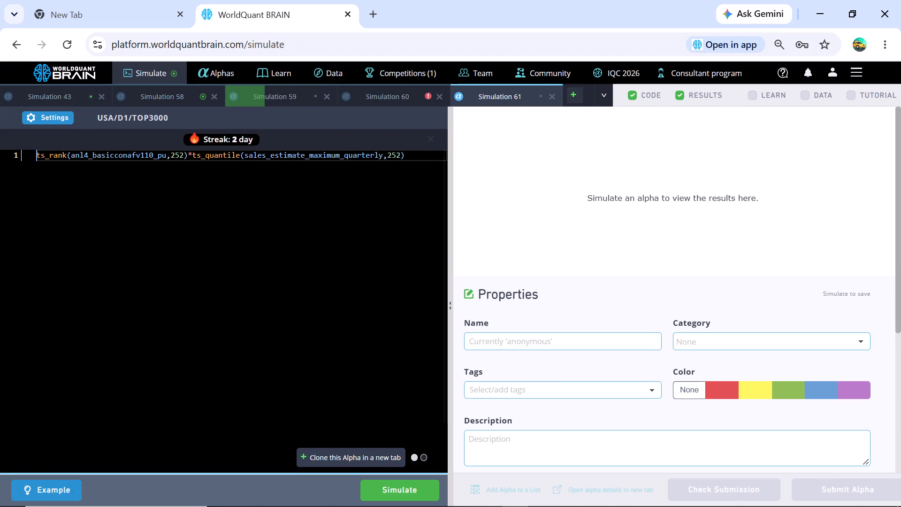
Replace sales_estimate_maximum_quarterly inside ts_quantile with anl4_basicconafv110_pu in Simulation 61's expression.
left_click(376, 150)
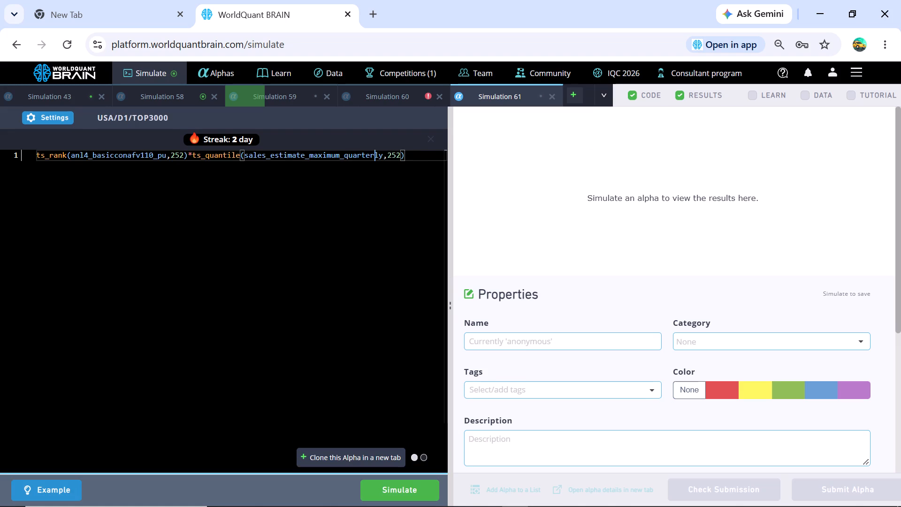
left_click(381, 155)
left_click_drag(381, 156, 355, 160)
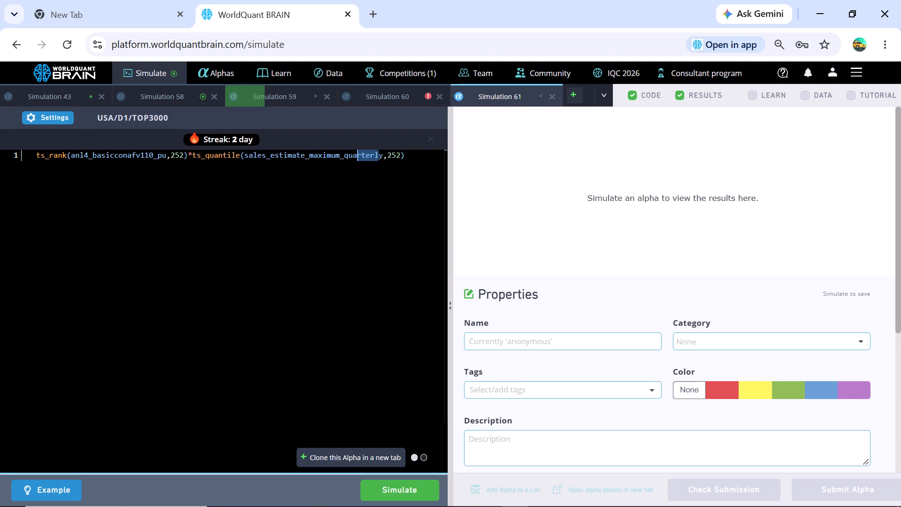
left_click_drag(355, 160, 244, 180)
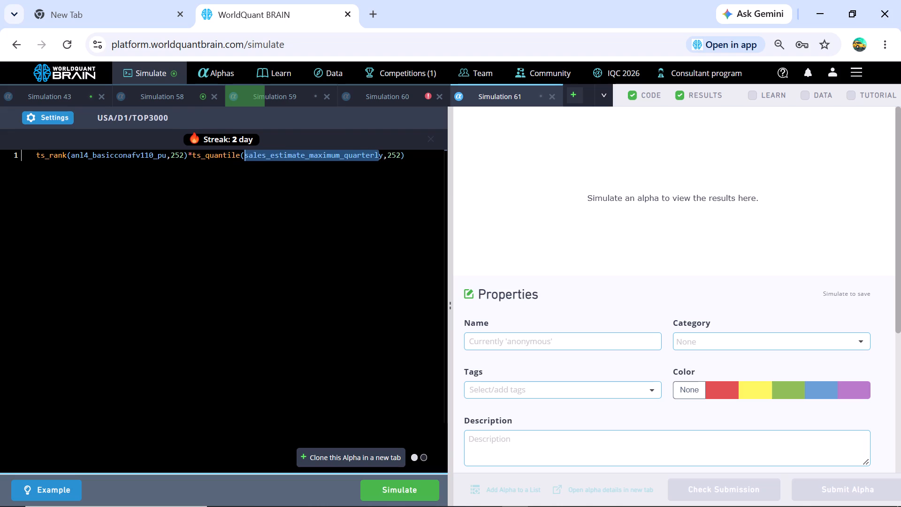
left_click_drag(244, 180, 244, 181)
key("BackSpace")
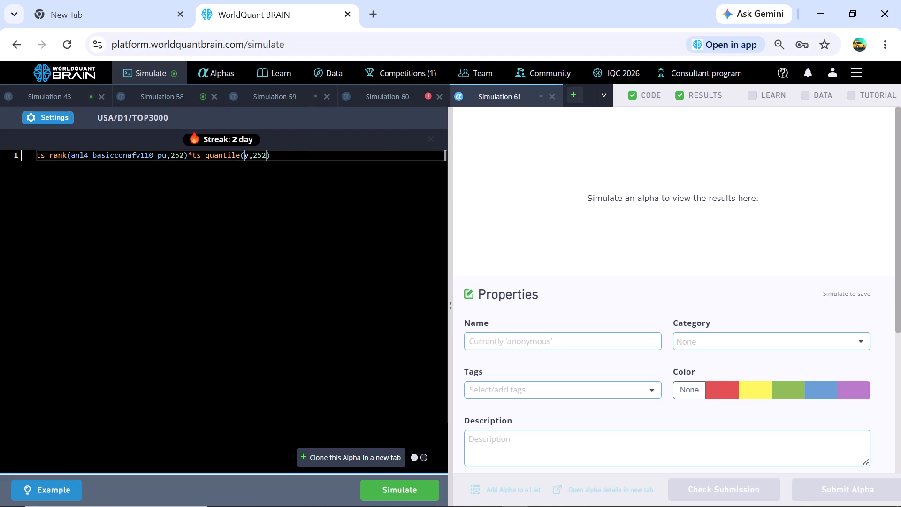
left_click(248, 157)
key("BackSpace")
key("ctrl+v")
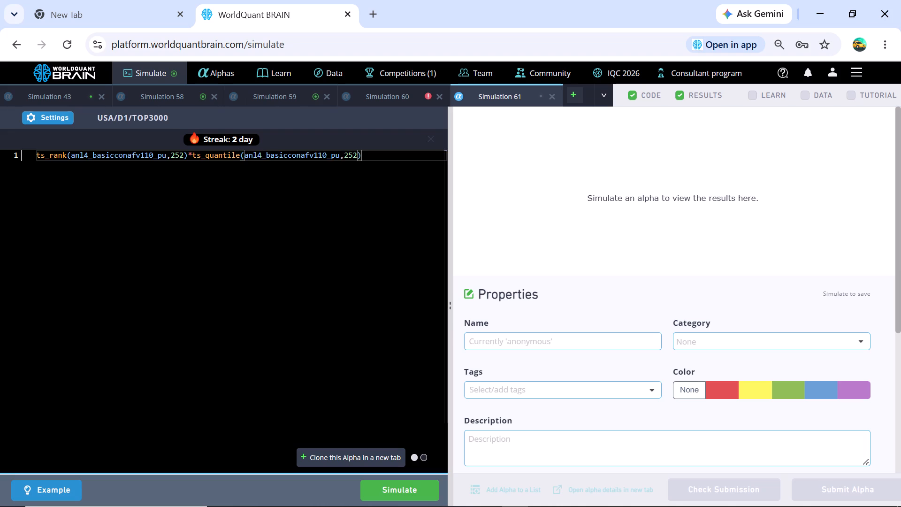
Run the alpha in Simulation 61, then clone it, run the clone in Simulation 62, and clone that into another tab.
left_click(393, 482)
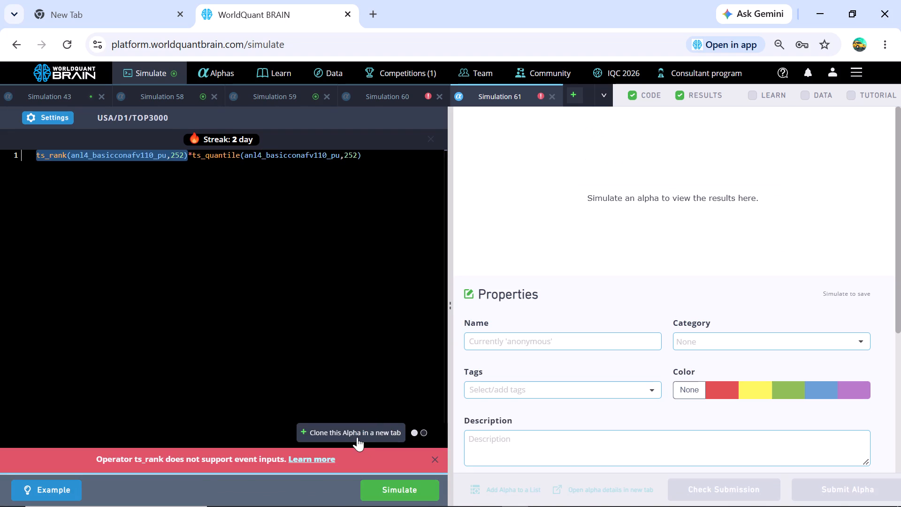
left_click(355, 431)
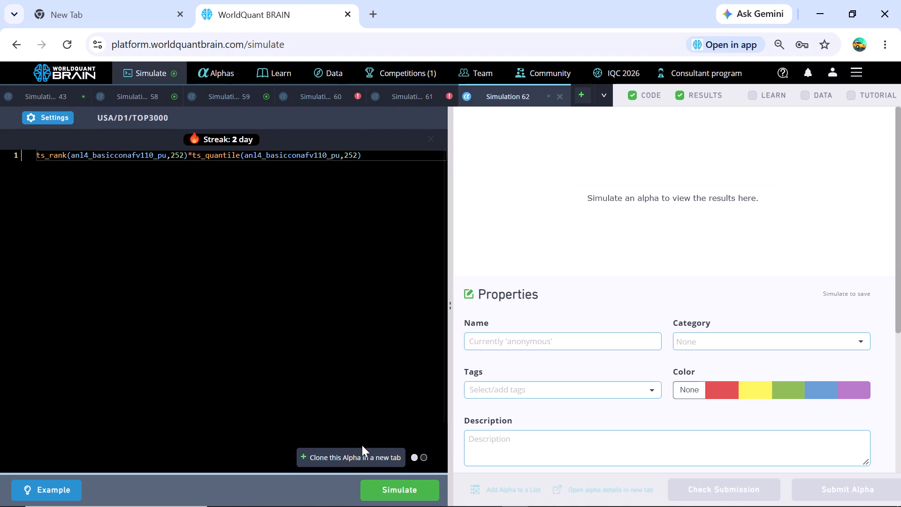
left_click(395, 489)
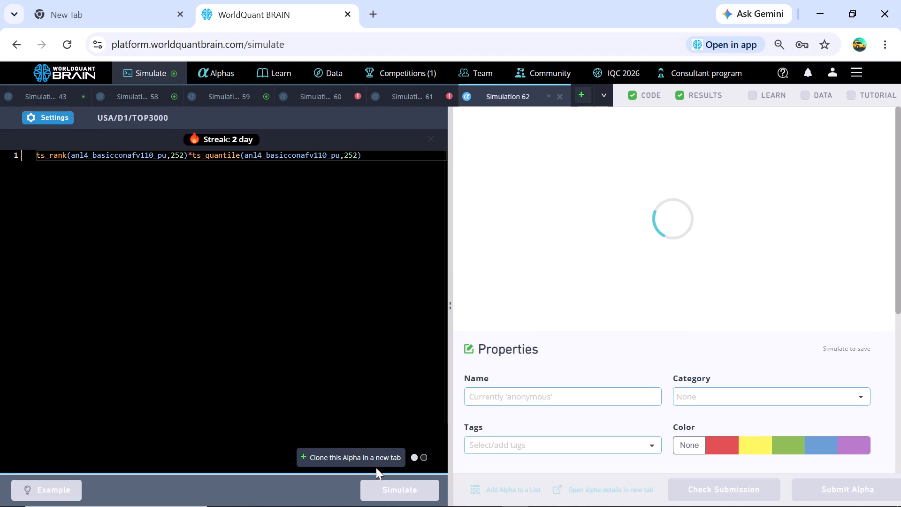
left_click(371, 458)
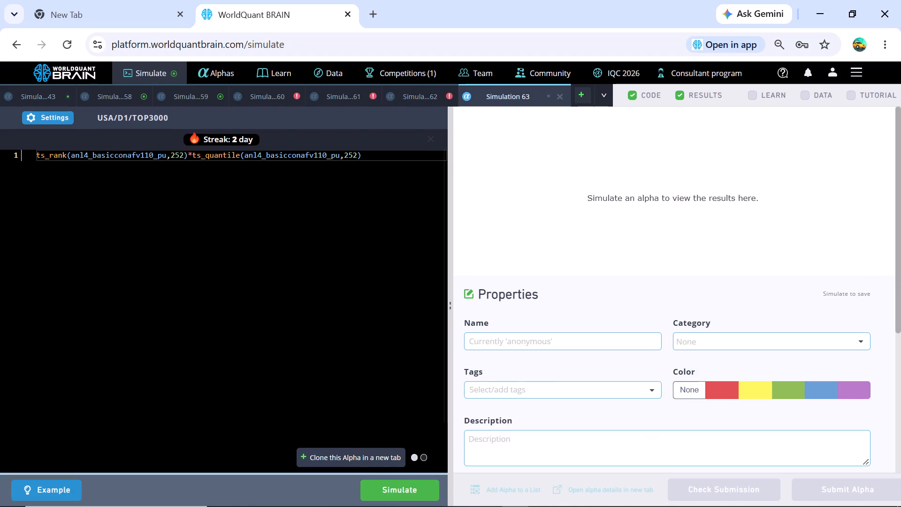
Close Simulation 58 after checking its failed IS tests, and close Simulation 59.
left_click(120, 96)
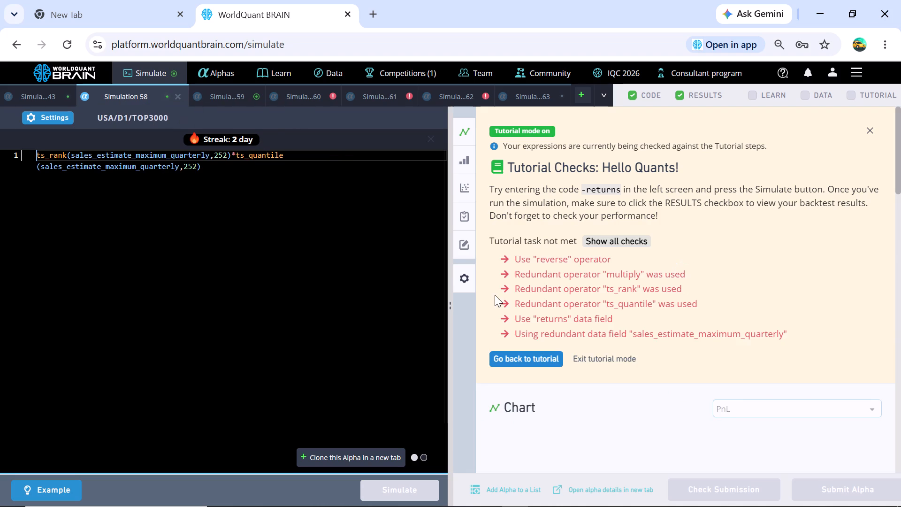
scroll(495, 295, "down", 15)
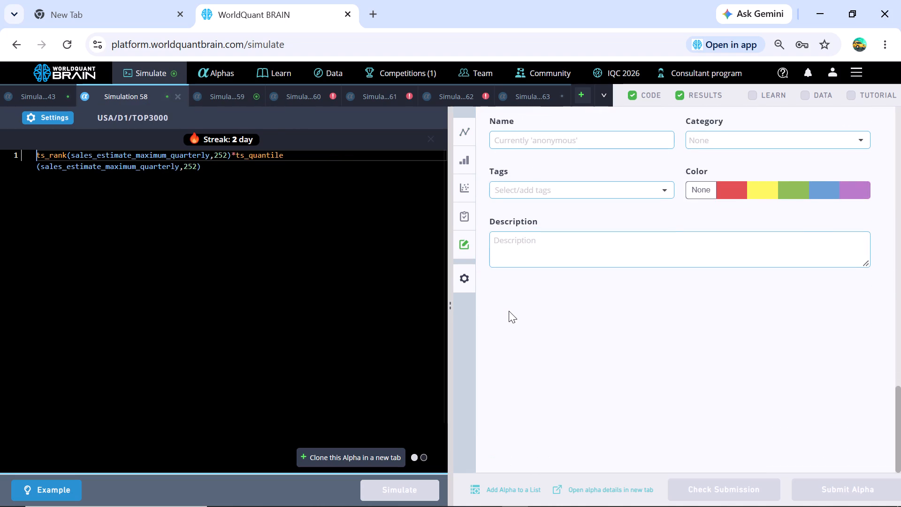
scroll(511, 304, "up", 4)
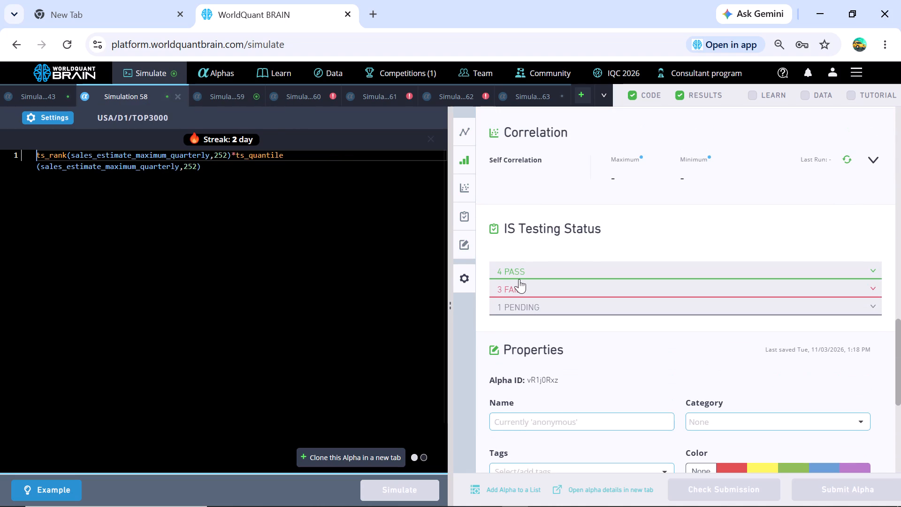
left_click(519, 281)
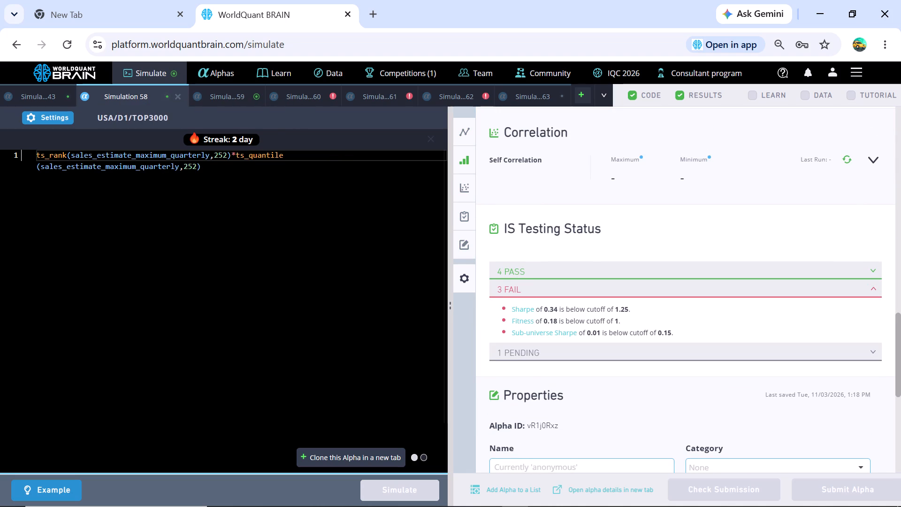
left_click(176, 93)
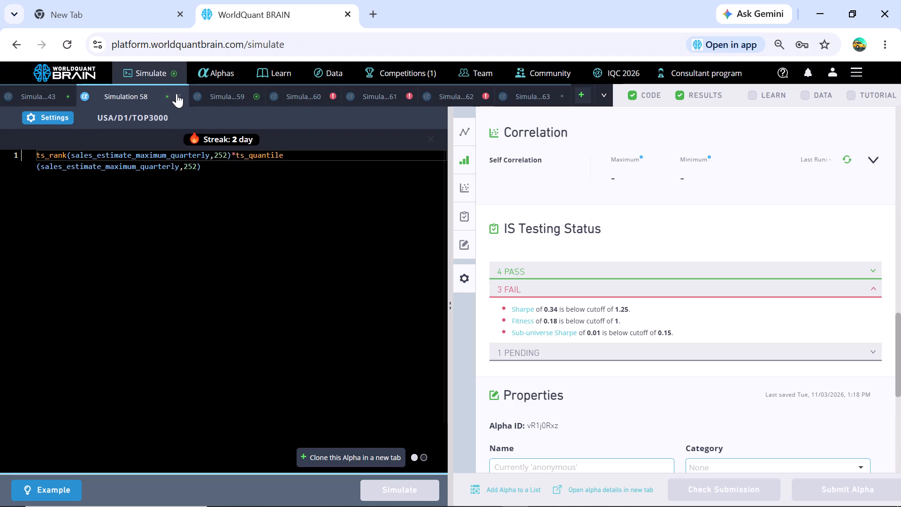
left_click(179, 92)
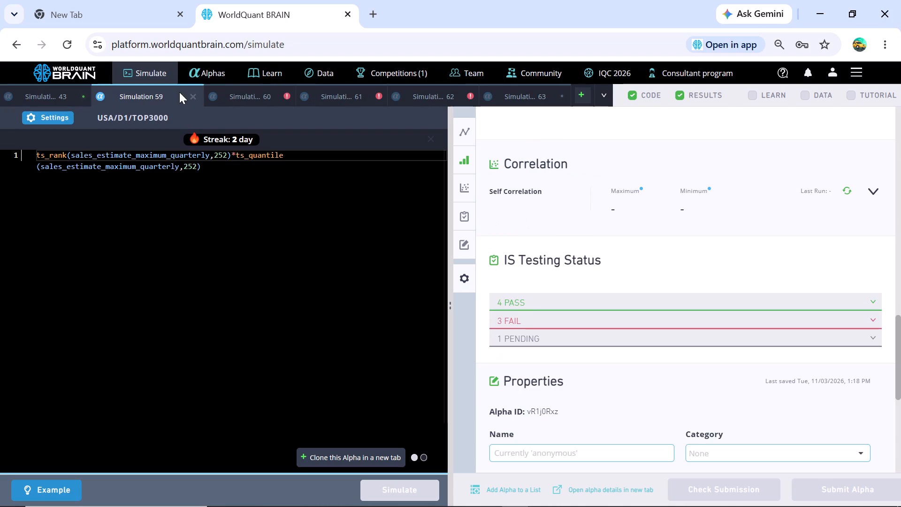
left_click(192, 92)
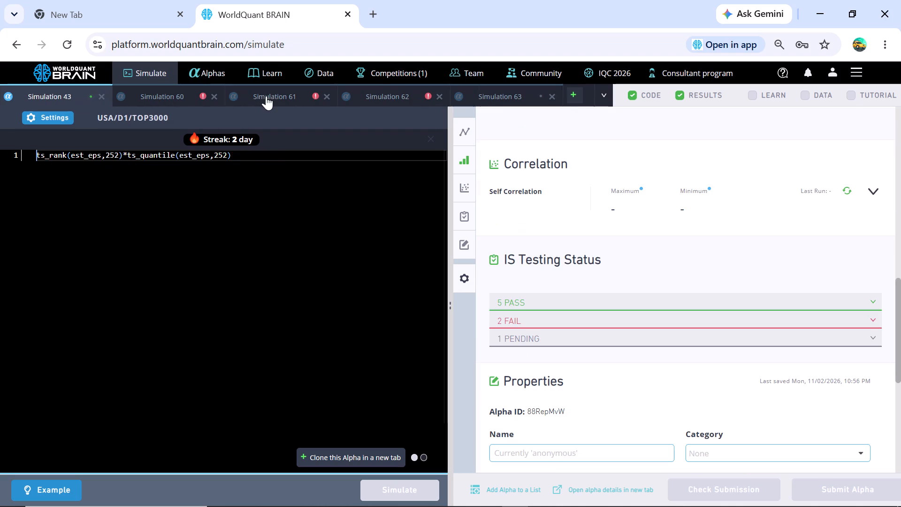
Run the alpha in Simulation 60 again.
left_click(198, 94)
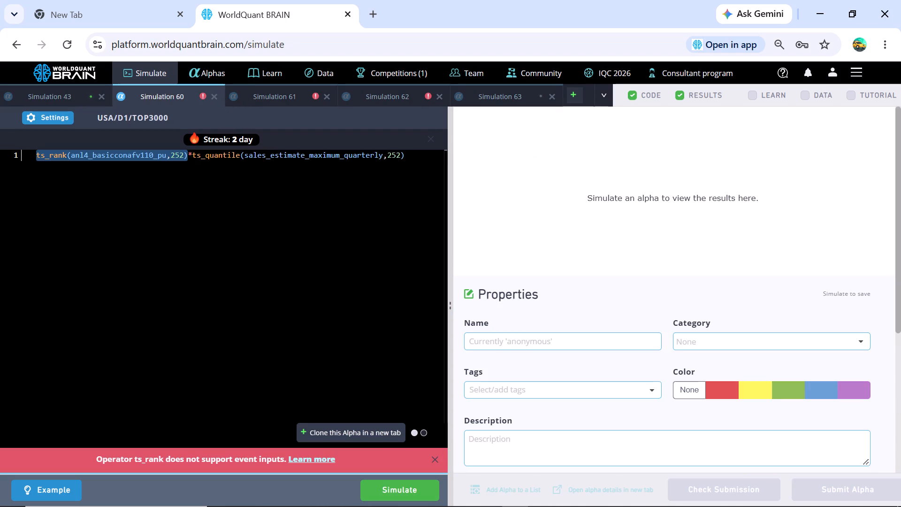
left_click(405, 485)
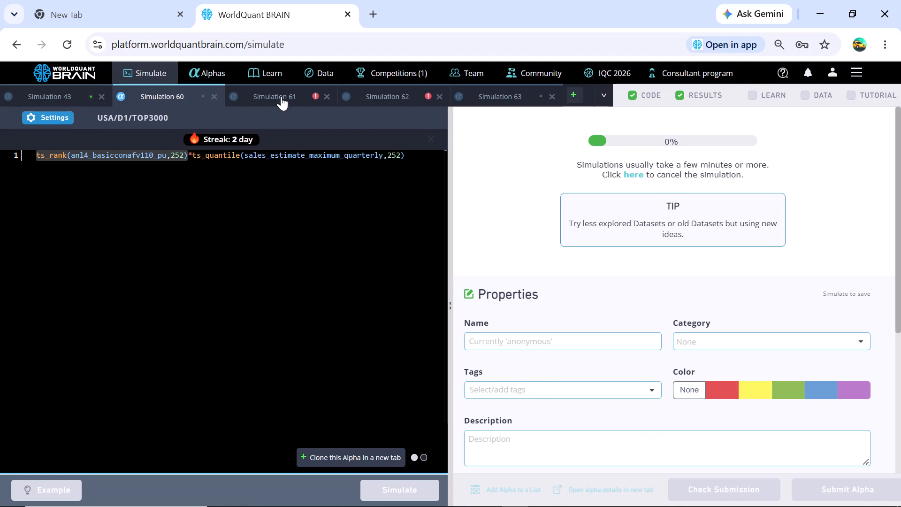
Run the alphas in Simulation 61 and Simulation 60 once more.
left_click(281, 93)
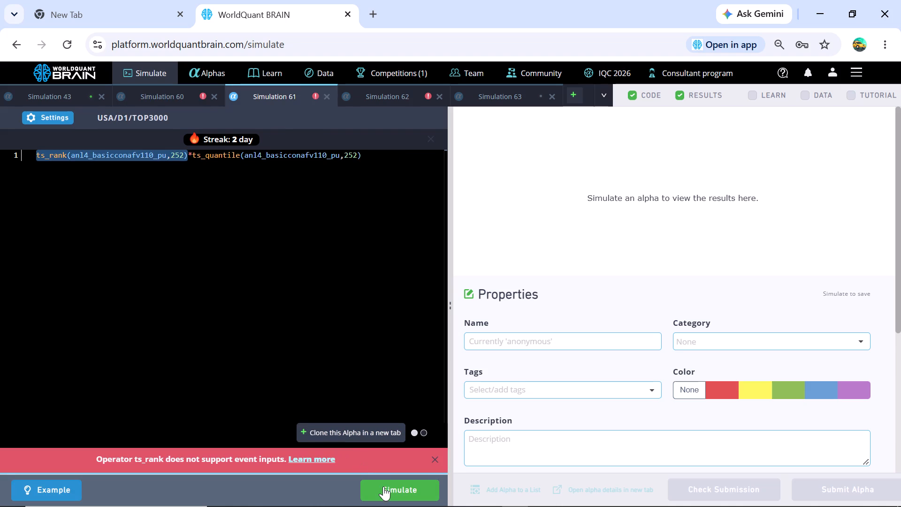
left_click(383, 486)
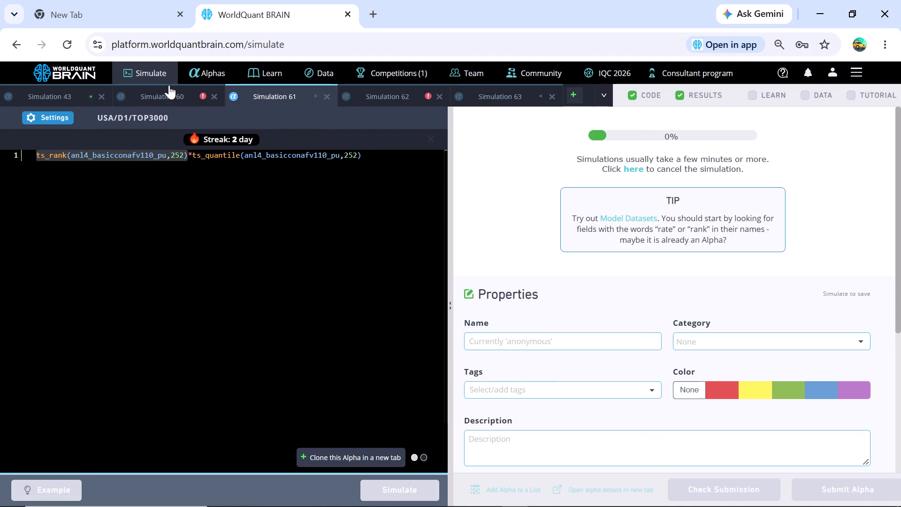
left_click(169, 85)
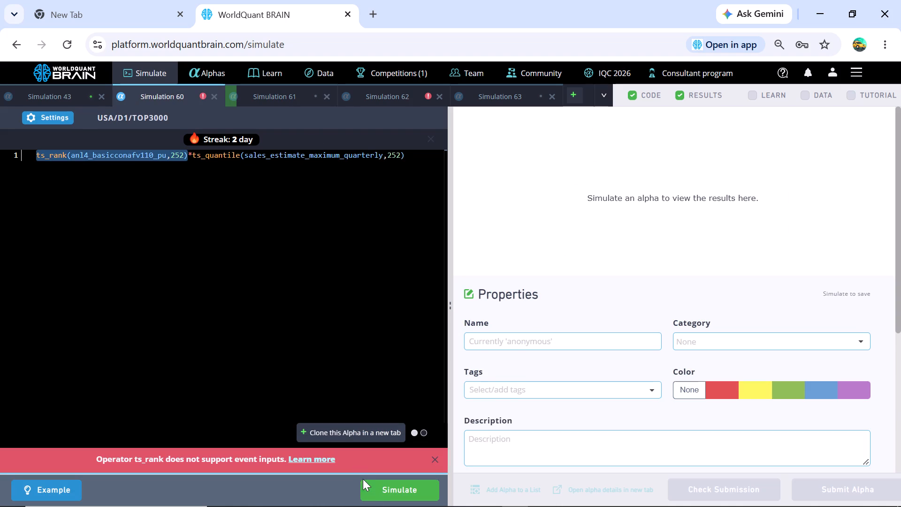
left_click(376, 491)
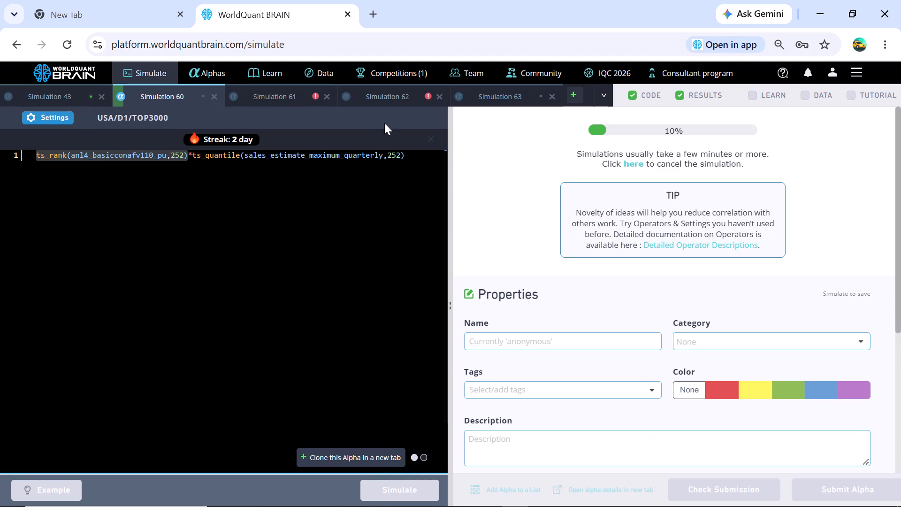
Dismiss Simulation 61's error, then close Simulation 61 and Simulation 60, discarding their code.
left_click(298, 87)
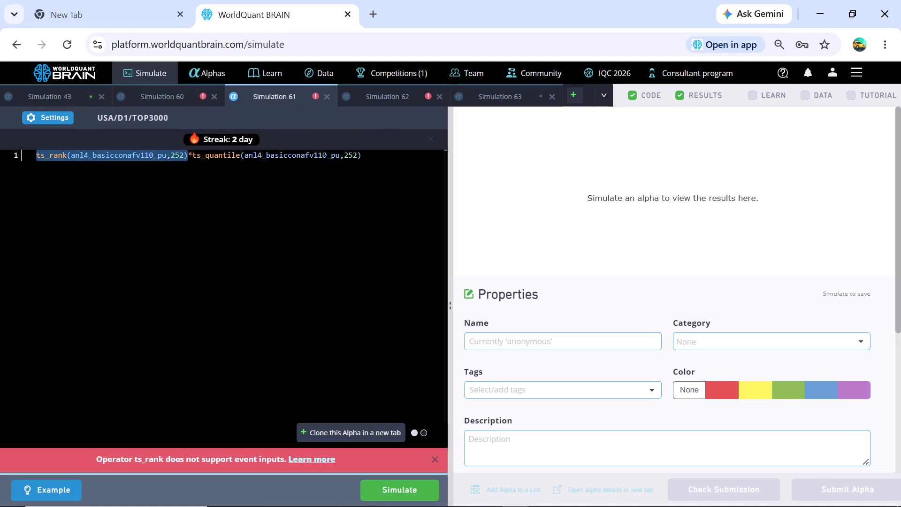
left_click(435, 458)
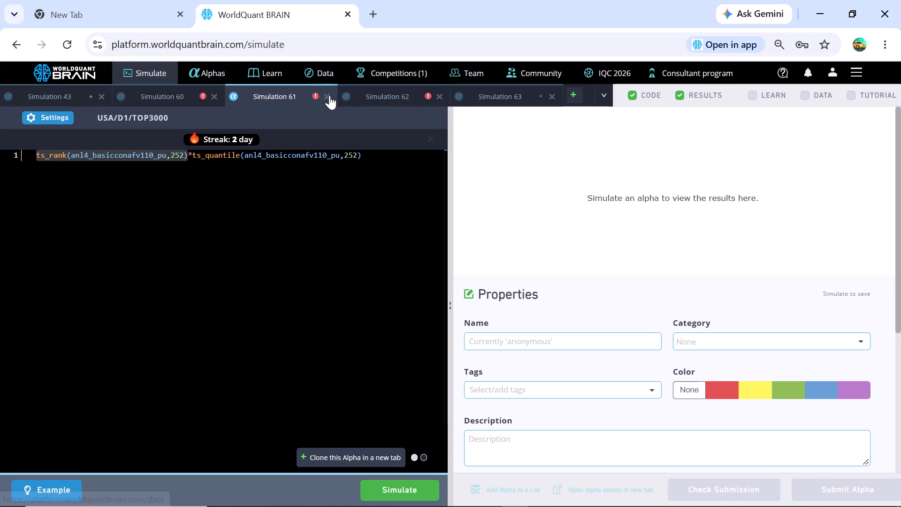
left_click(329, 95)
left_click(482, 332)
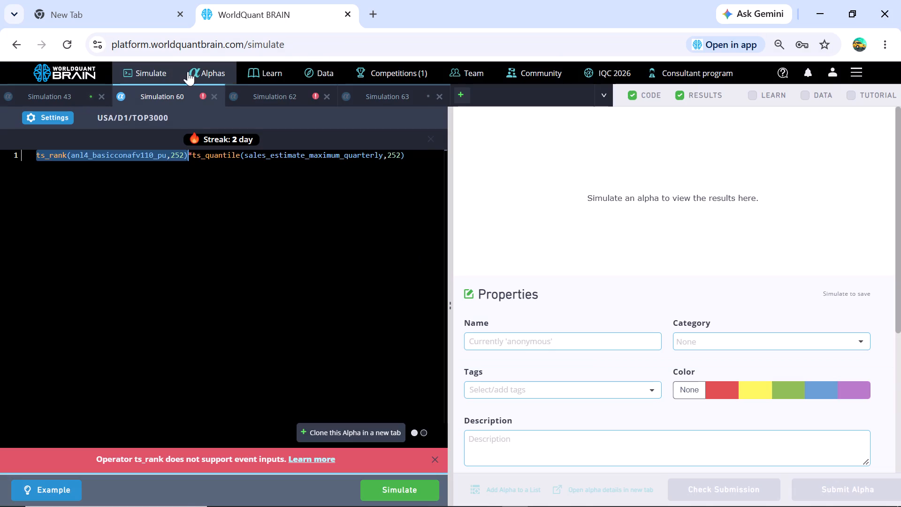
left_click(212, 99)
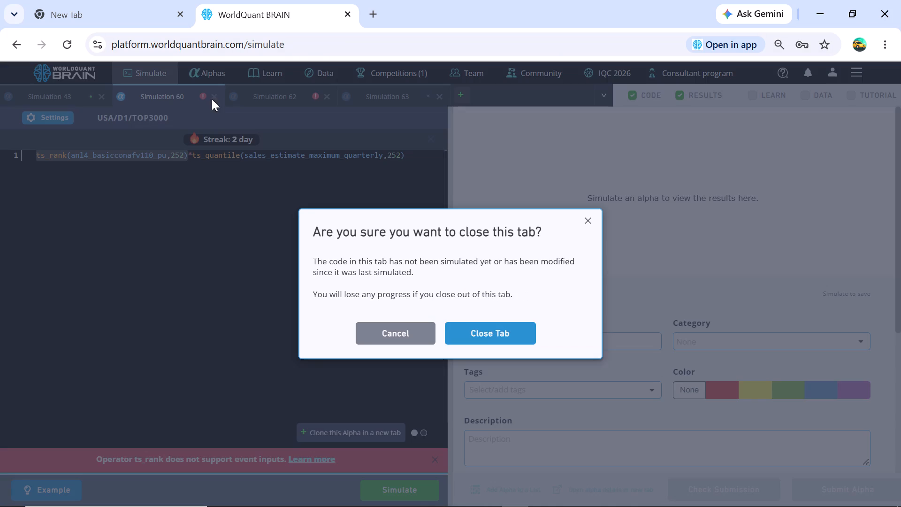
left_click(512, 339)
Run the cloned alpha in Simulation 63.
left_click(263, 95)
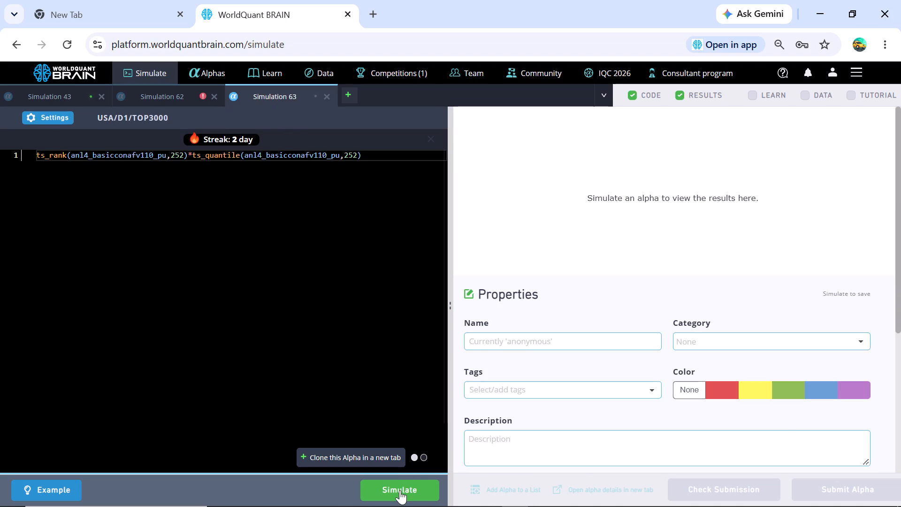
left_click(400, 490)
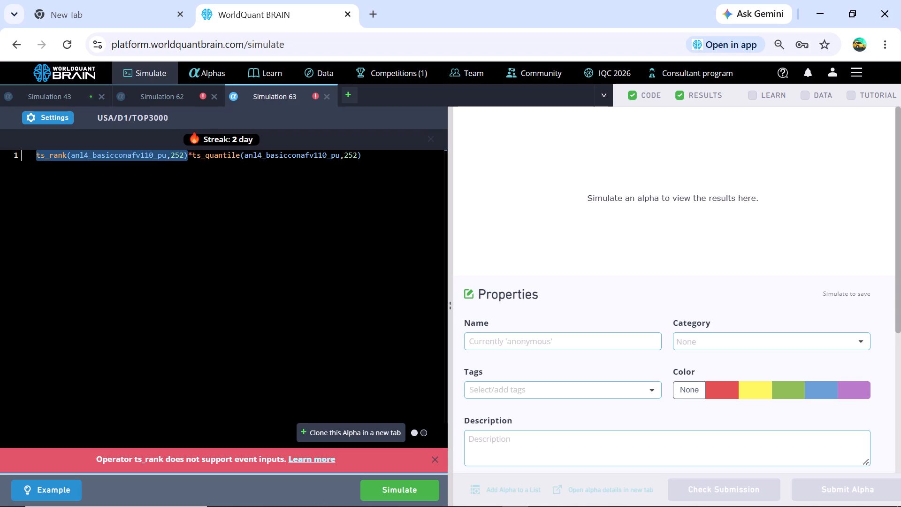
Set the lookback window of ts_rank to 500 in Simulation 63's expression.
left_click(69, 157)
left_click(164, 197)
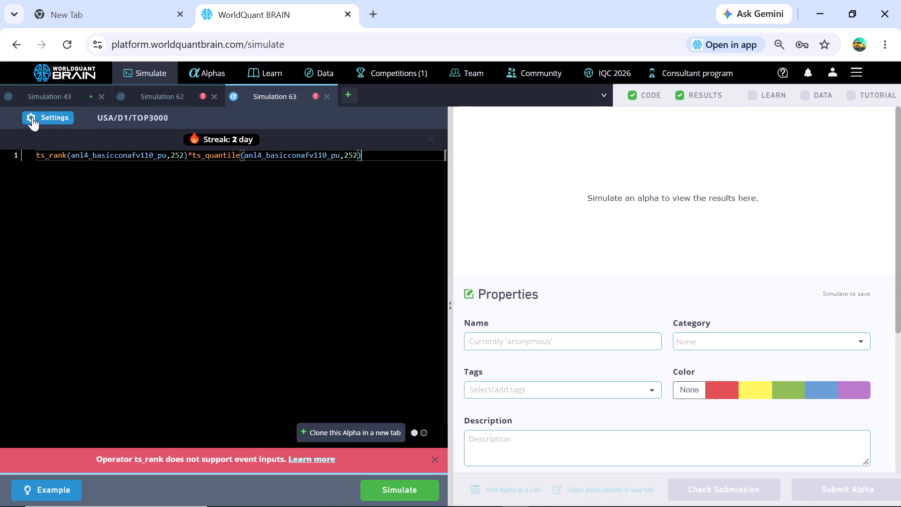
left_click(182, 156)
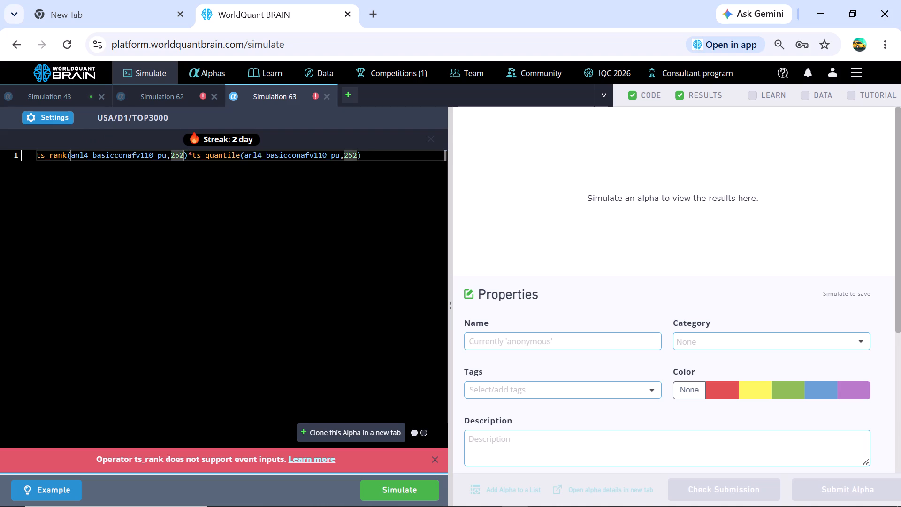
left_click(185, 157)
key("BackSpace")
key("BackSpace")
key("BackSpace")
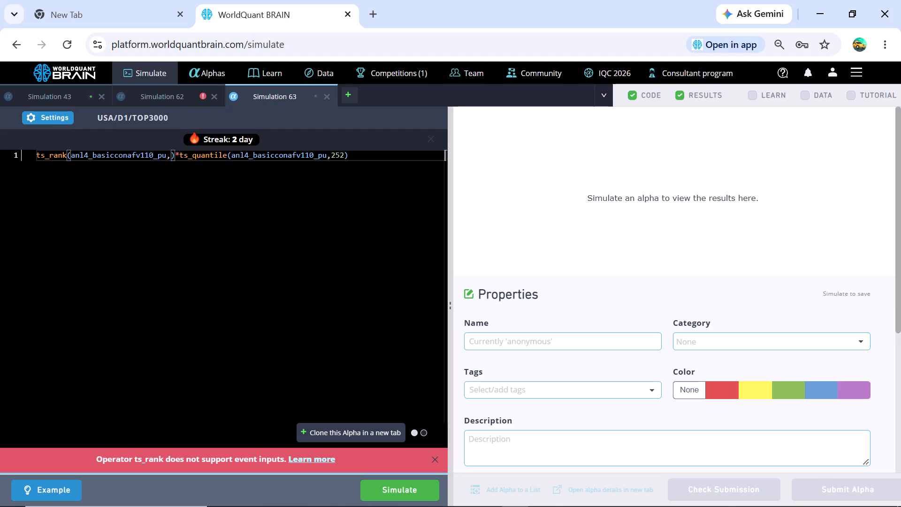
type("500")
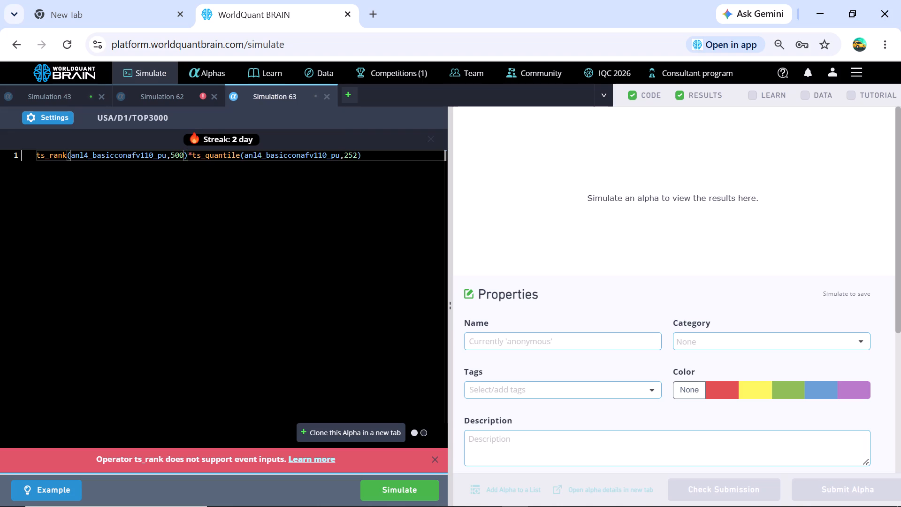
Set the lookback window of ts_quantile to 500 in Simulation 63 and run the alpha.
left_click(354, 154)
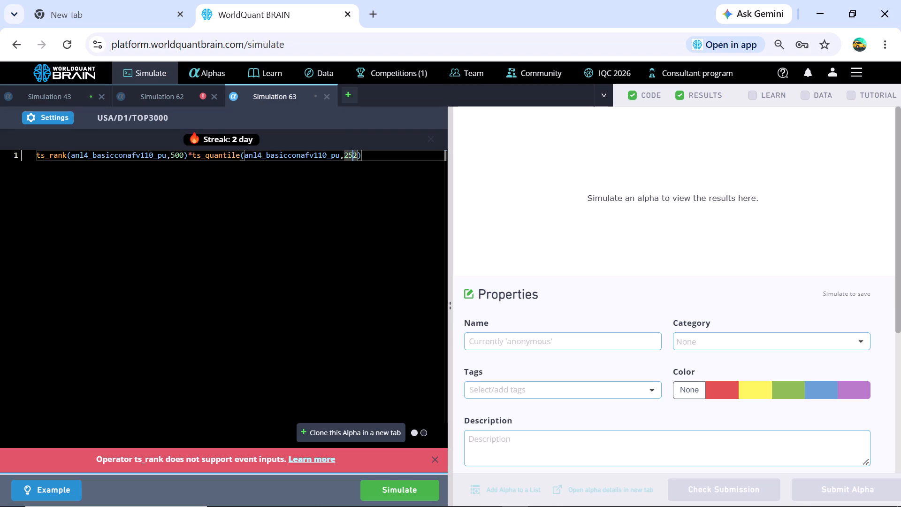
left_click(356, 157)
key("BackSpace")
key("BackSpace")
key("BackSpace")
type("500")
left_click(412, 488)
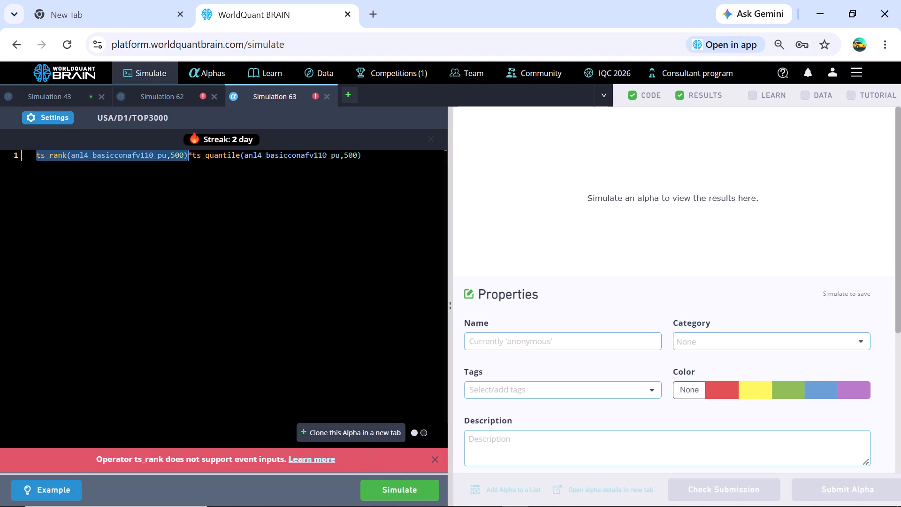
Open the troubleshooting article linked from the simulation error in a browser tab, and close it.
left_click(310, 237)
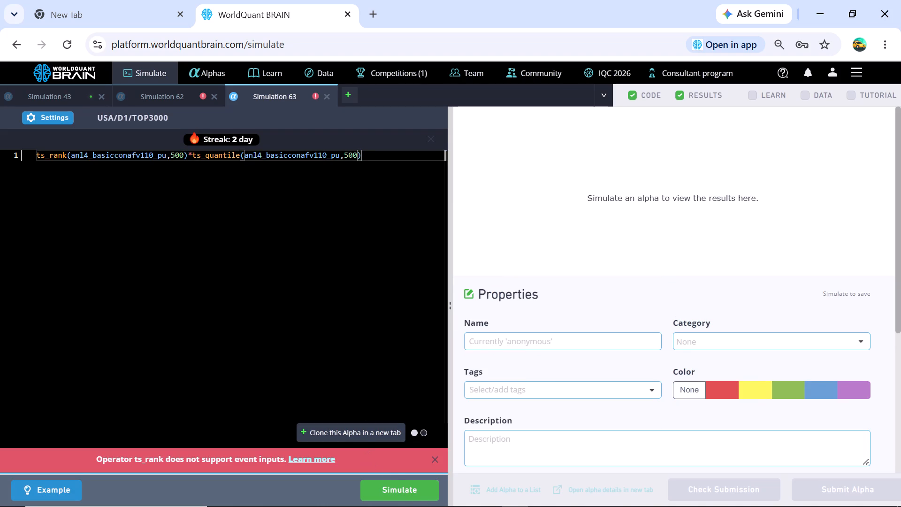
left_click(315, 458)
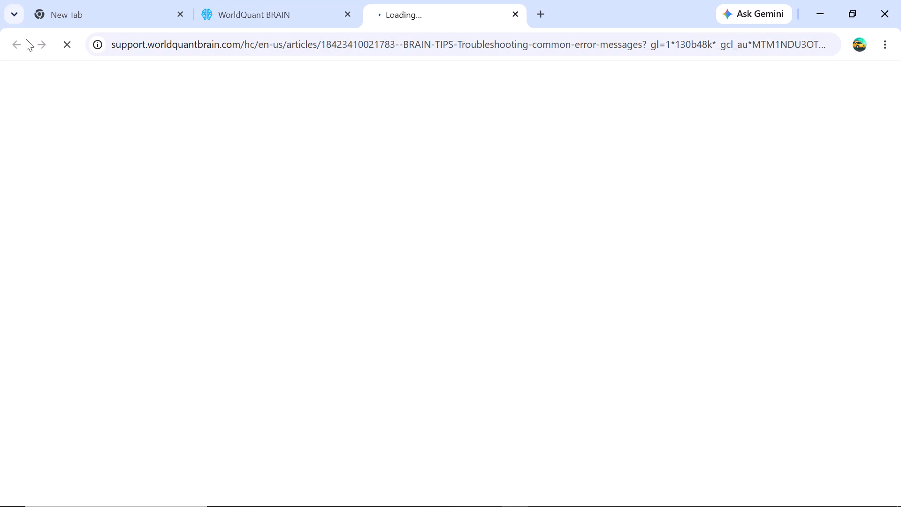
left_click(512, 13)
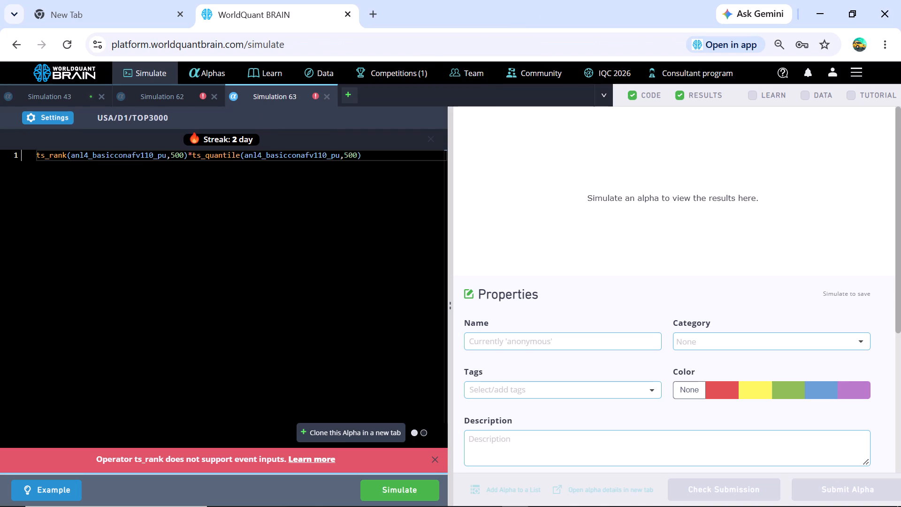
Delete the 500 window value and closing parenthesis at the end of ts_quantile in Simulation 63.
left_click(359, 153)
key("BackSpace")
key("BackSpace")
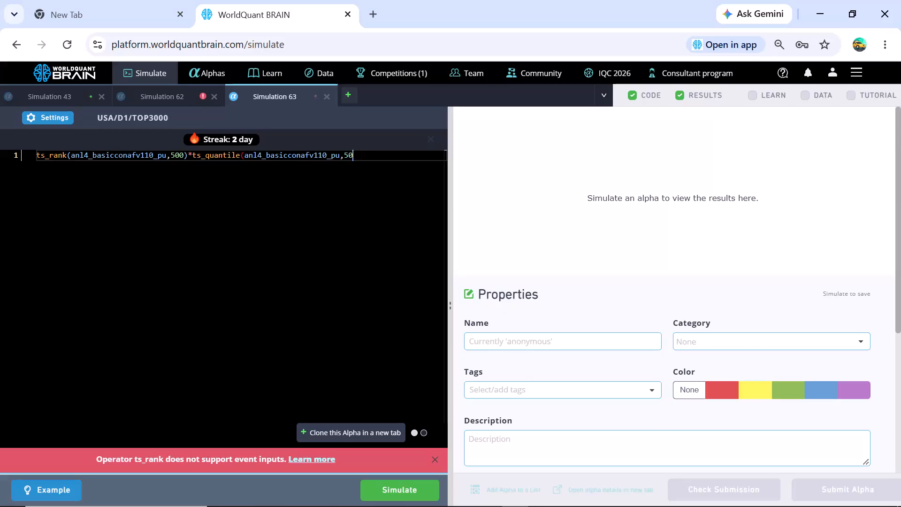
key("BackSpace")
key("BackSpace")
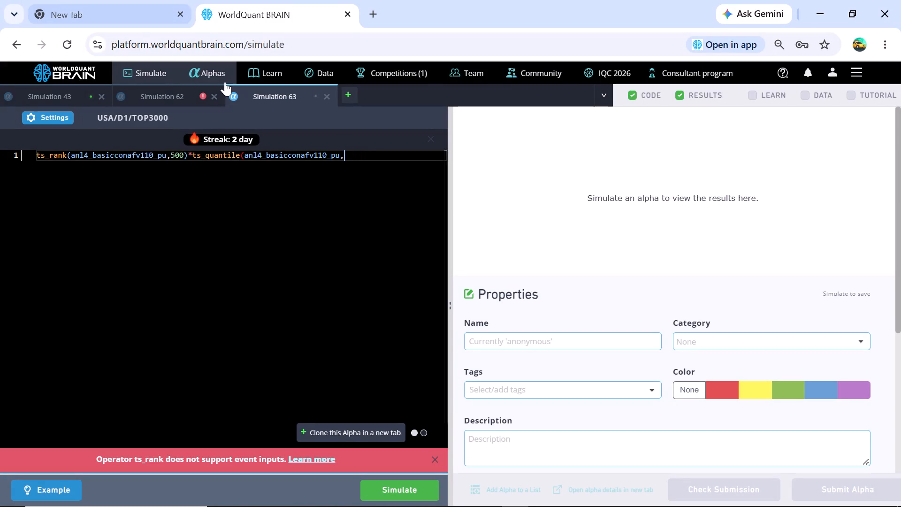
Open the unsubmitted alphas list and go to its second page.
left_click(207, 63)
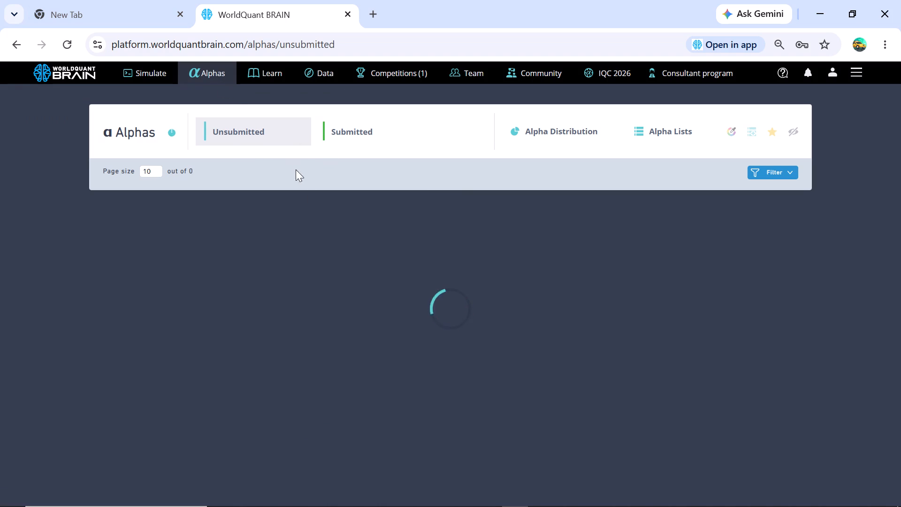
scroll(305, 228, "down", 2)
scroll(383, 300, "down", 4)
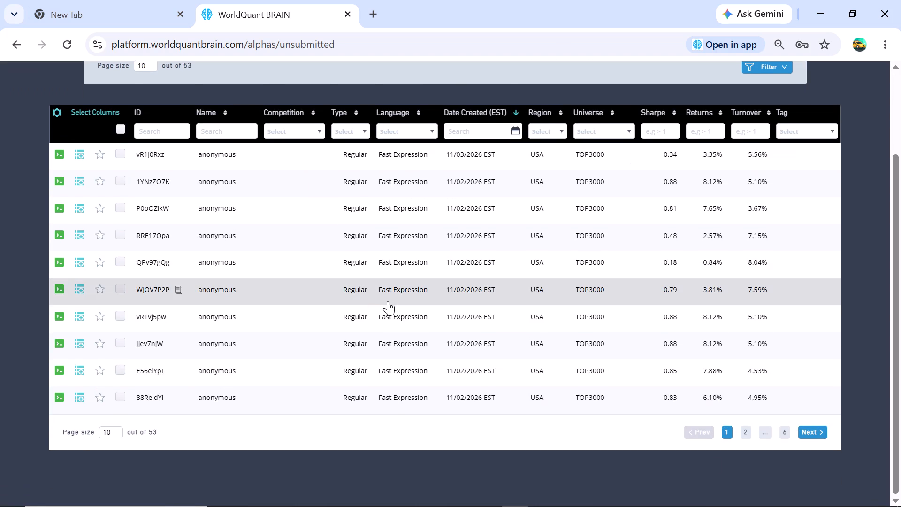
left_click(820, 432)
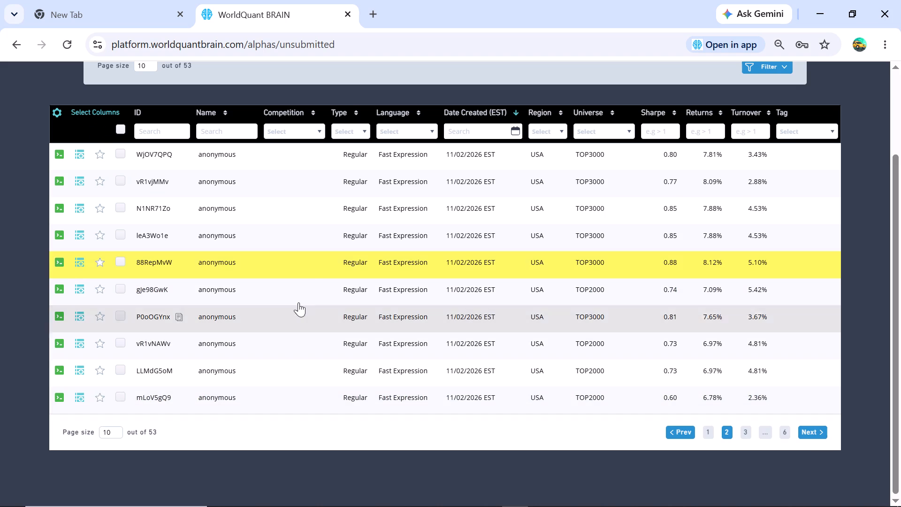
Open the yellow-highlighted alpha 88RepMvW and examine its IS testing status and IS summary.
left_click(302, 265)
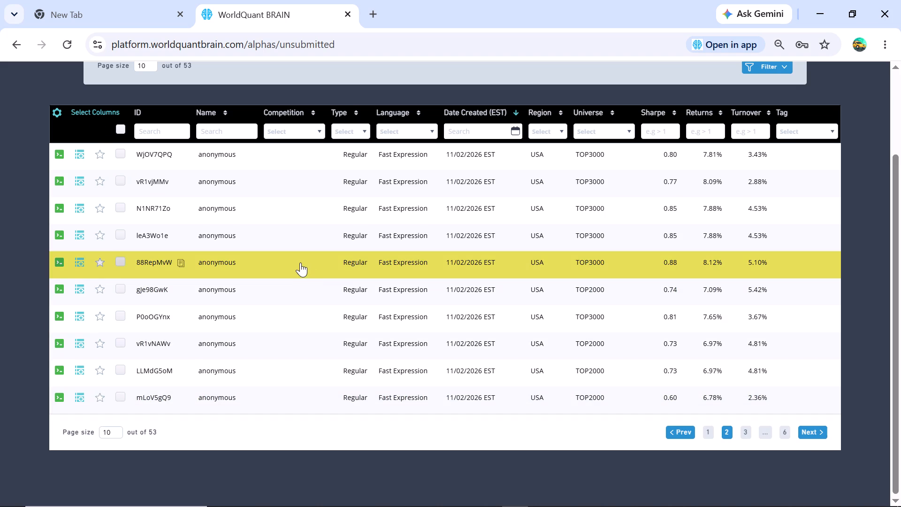
double_click(328, 263)
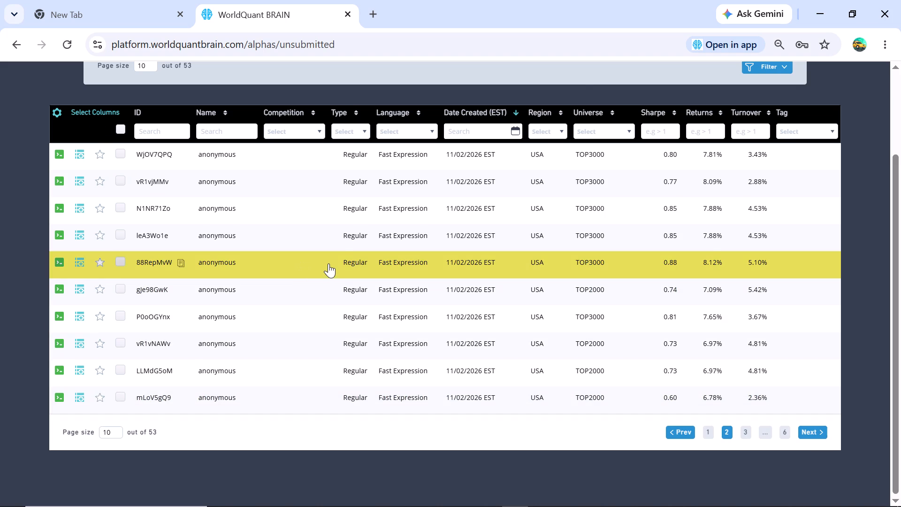
left_click(328, 263)
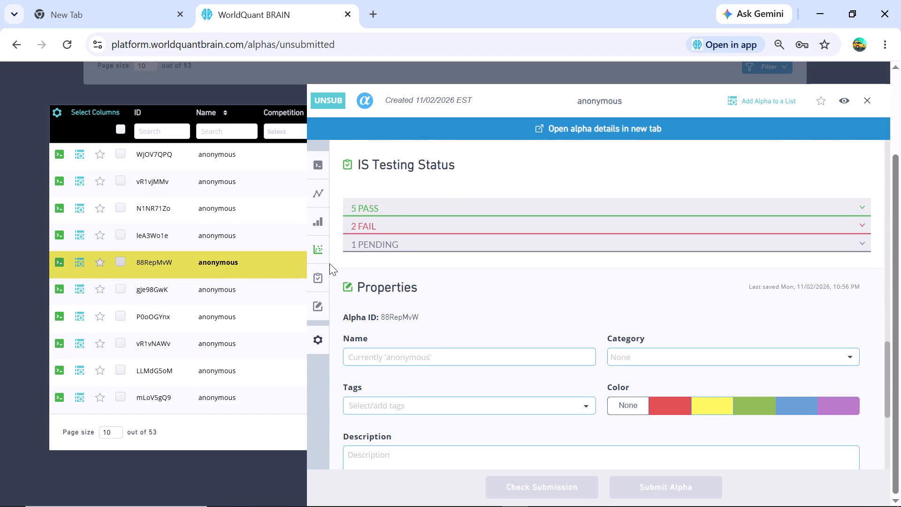
scroll(423, 292, "down", 2)
scroll(423, 292, "up", 3)
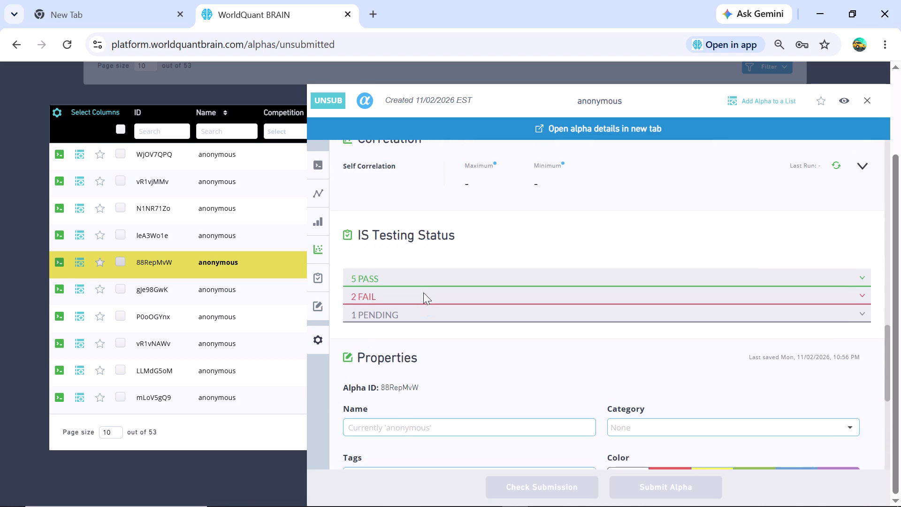
scroll(427, 292, "up", 4)
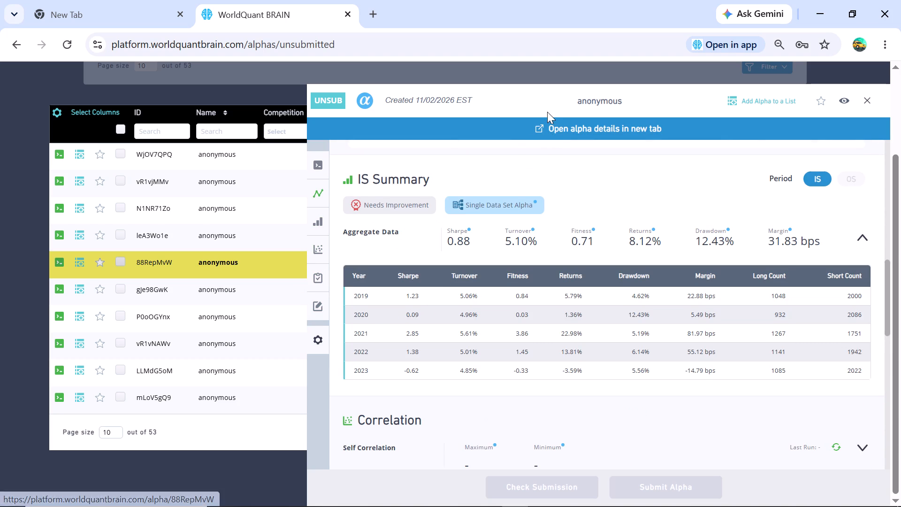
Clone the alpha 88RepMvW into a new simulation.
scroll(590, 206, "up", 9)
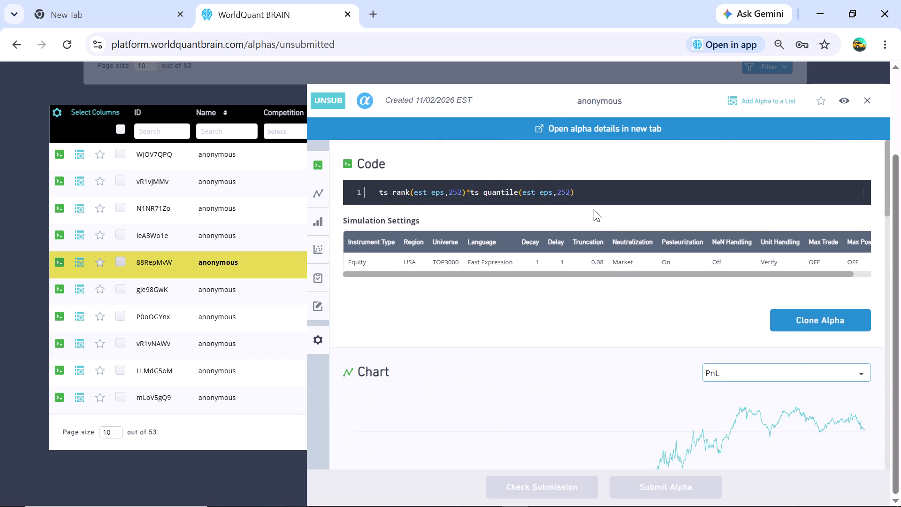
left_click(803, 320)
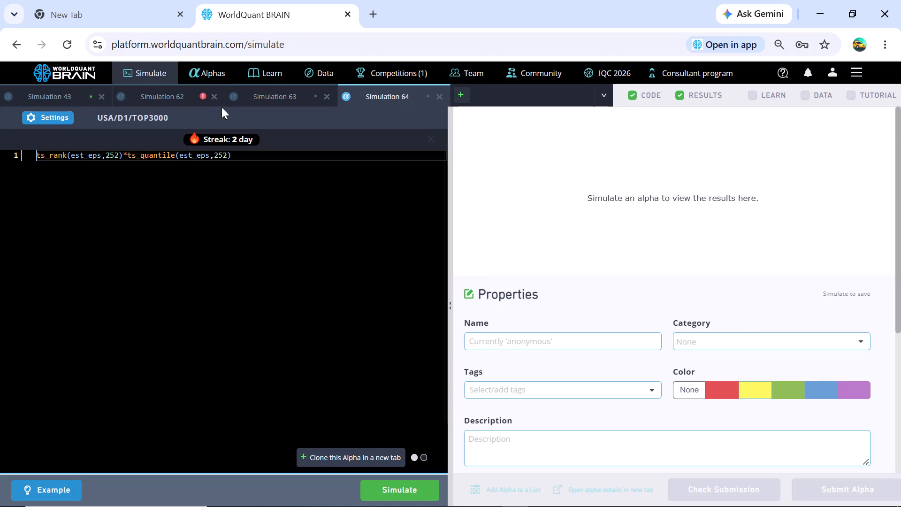
Close Simulations 62, 63 and 64, discarding their unsimulated code and keeping only Simulation 43.
left_click(216, 95)
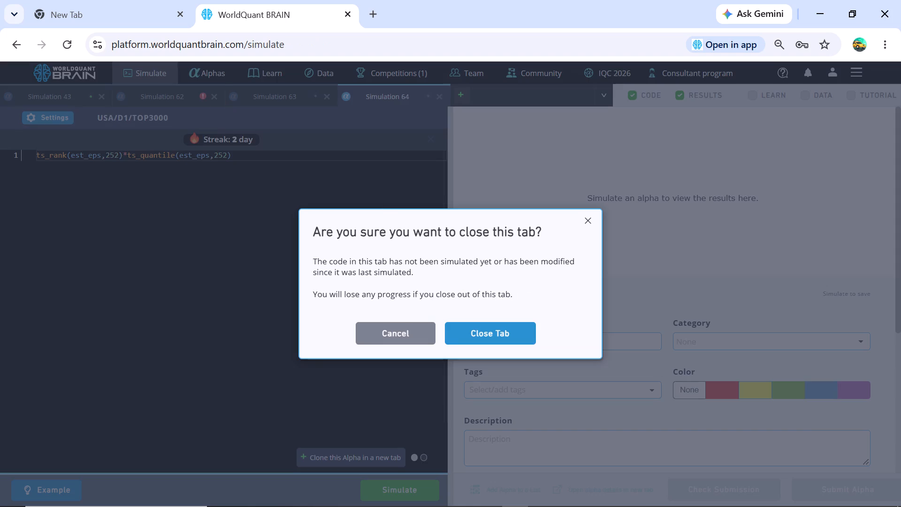
left_click(514, 320)
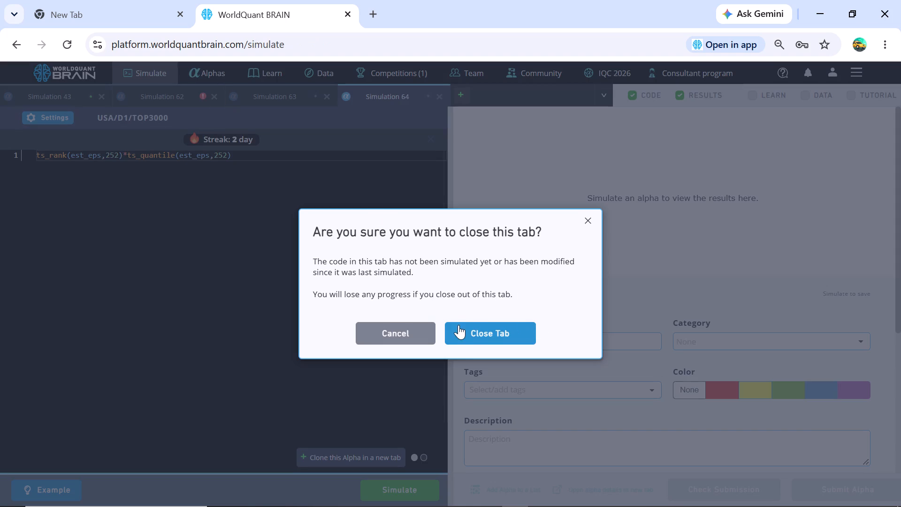
left_click(466, 334)
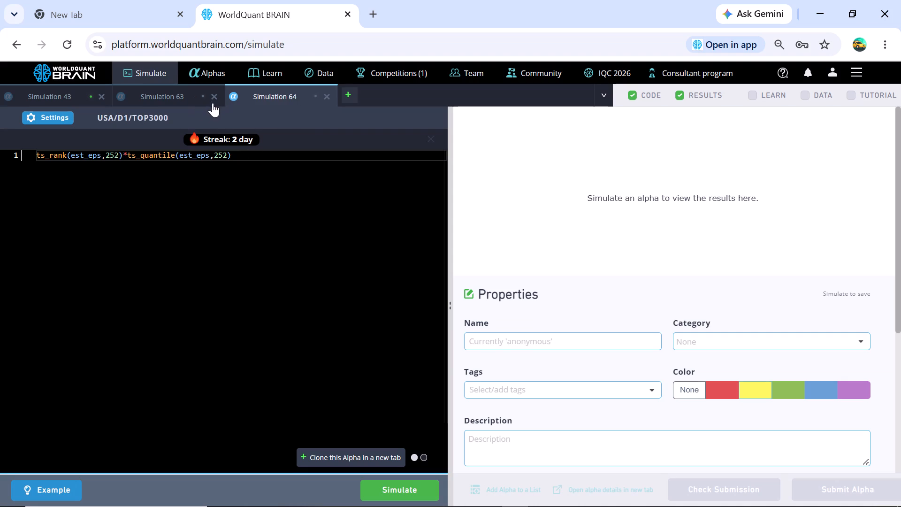
left_click(216, 96)
left_click(508, 329)
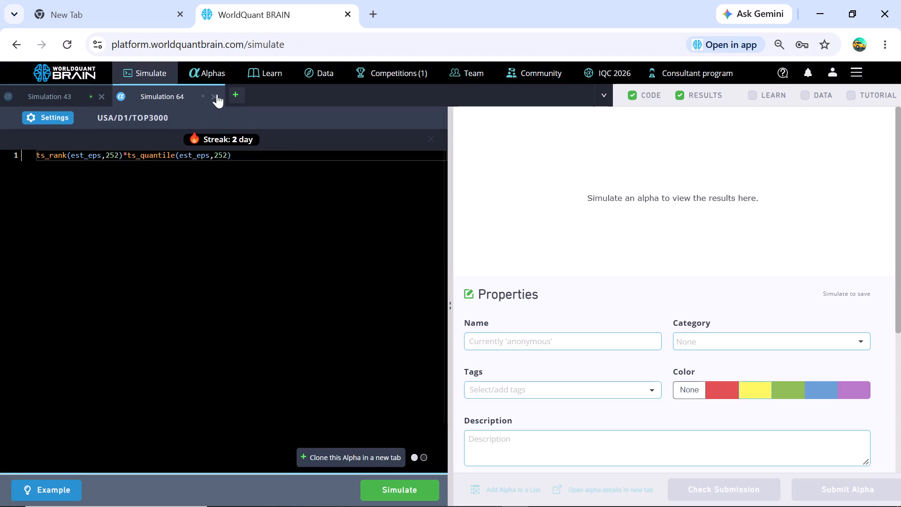
left_click(213, 91)
left_click(486, 329)
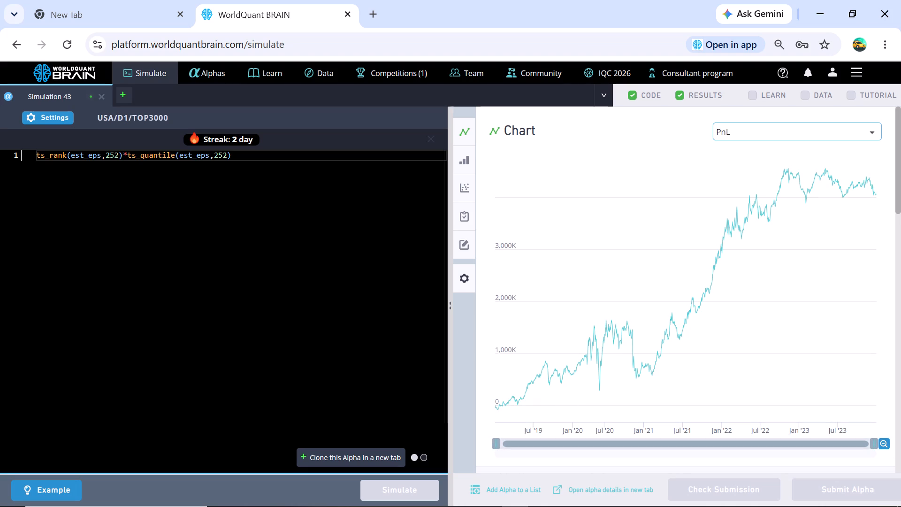
Clone the Simulation 43 alpha into a new simulation.
left_click(385, 453)
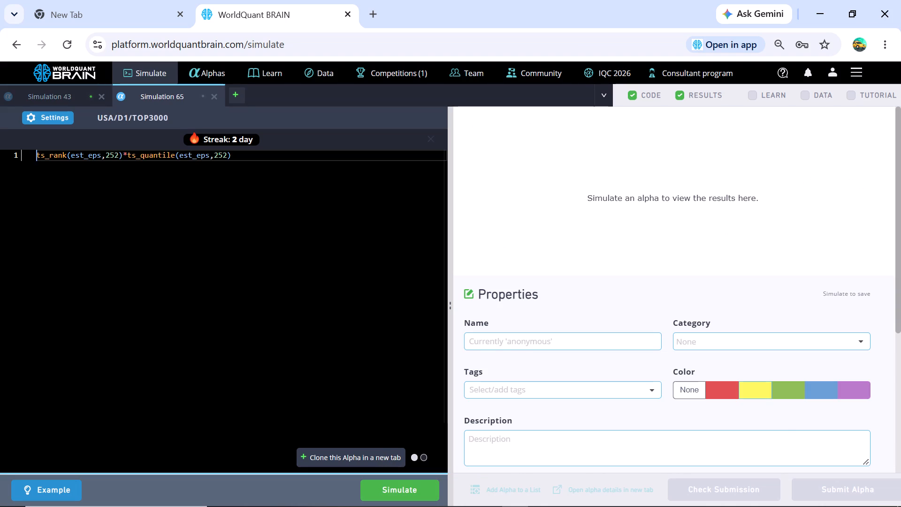
Sort the Analyst Estimate Data for Equity fields by descending alpha count and copy the field name est_epsr.
left_click(315, 63)
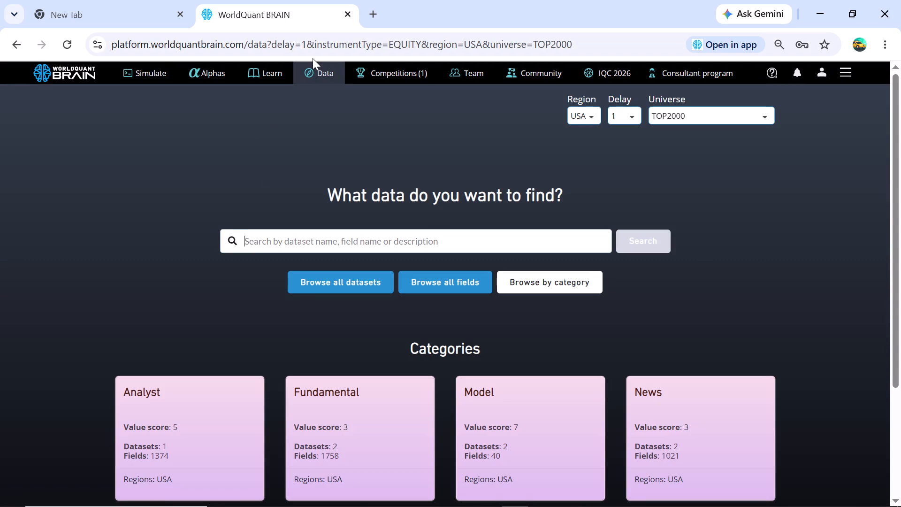
left_click(145, 437)
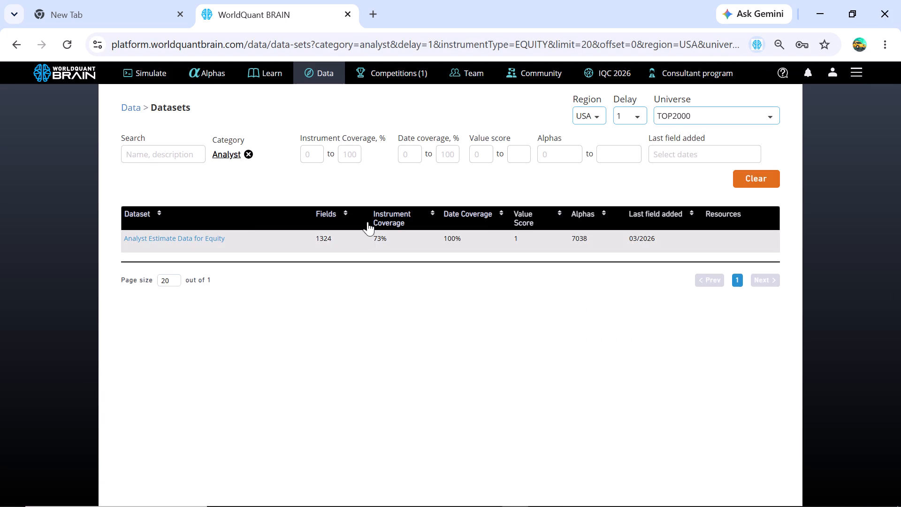
left_click(260, 240)
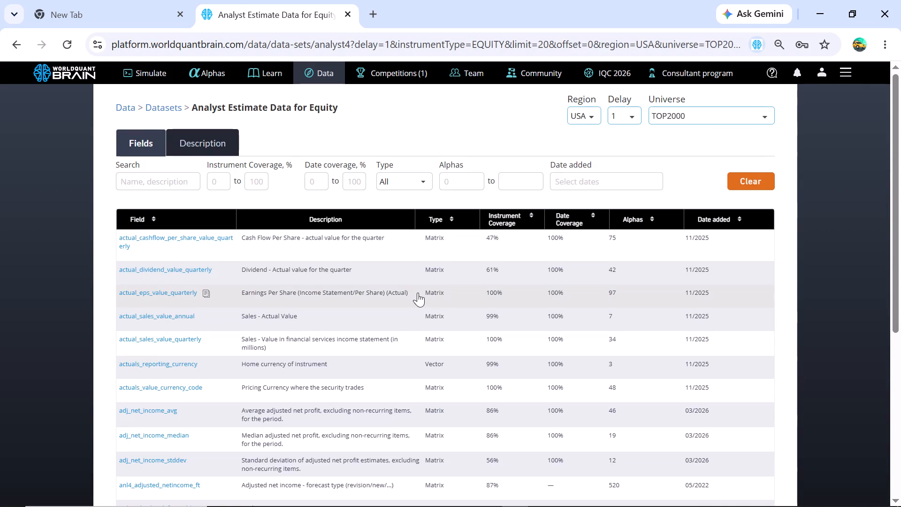
left_click(654, 222)
left_click(653, 222)
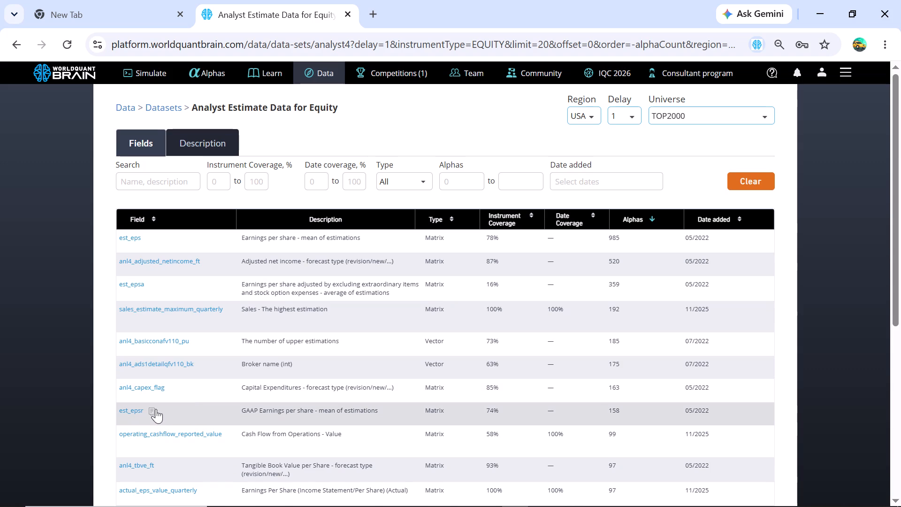
left_click(153, 407)
Replace est_eps with est_epsr inside ts_rank in the cloned Simulation 65.
left_click(151, 78)
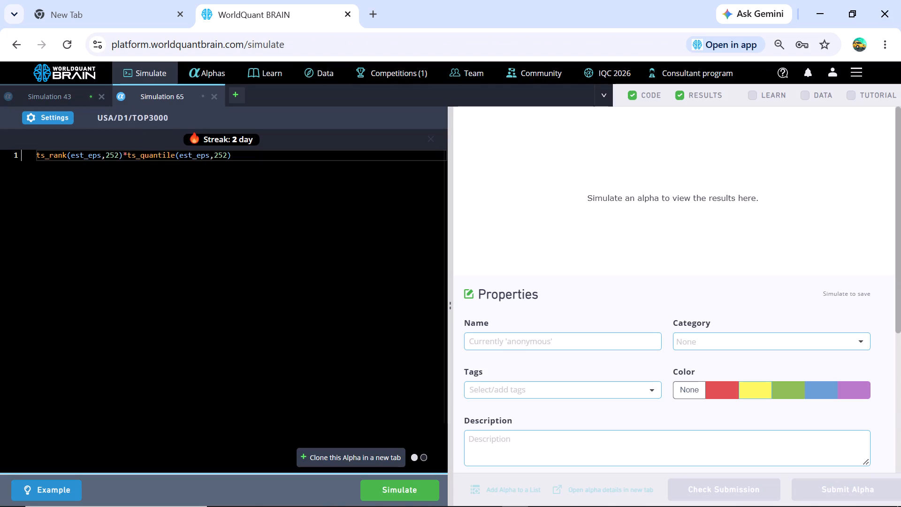
left_click(100, 154)
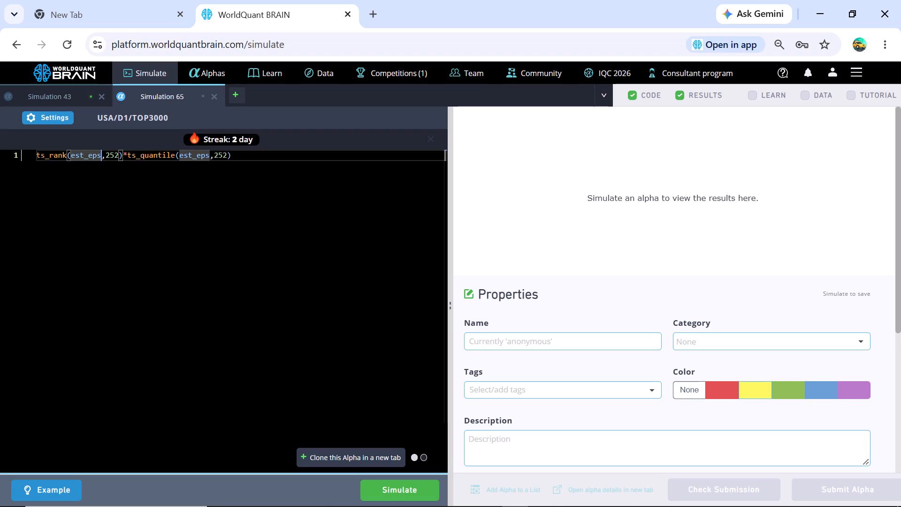
key("BackSpace")
key("BackSpace")
key("BackSpace")
key("BackSpace")
key("BackSpace")
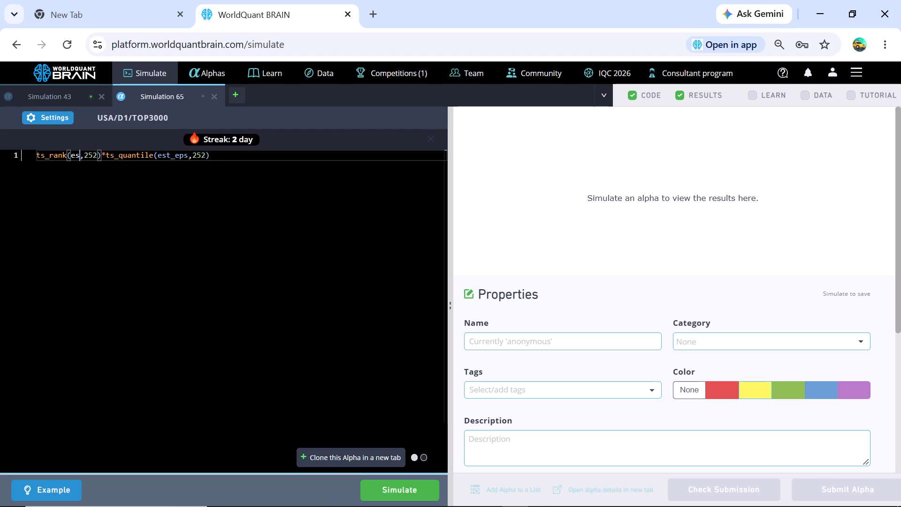
key("BackSpace")
key("BackSpace")
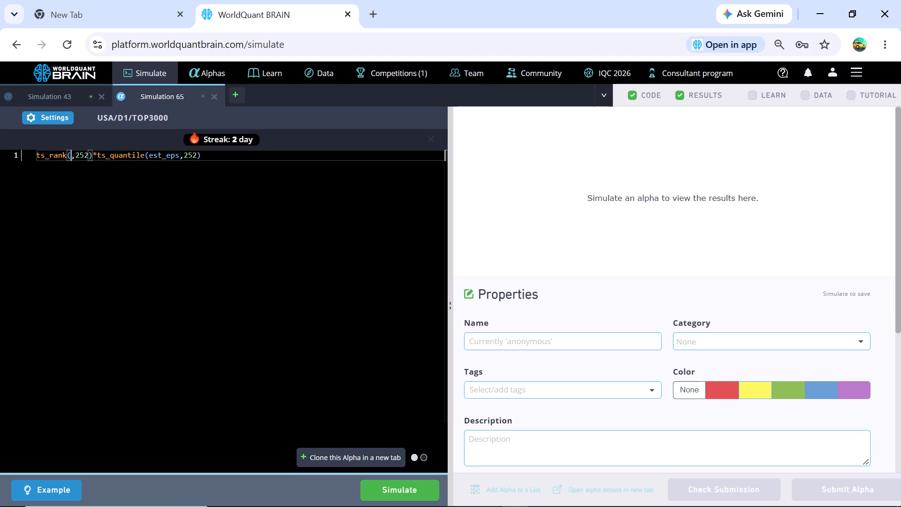
key("ctrl+v")
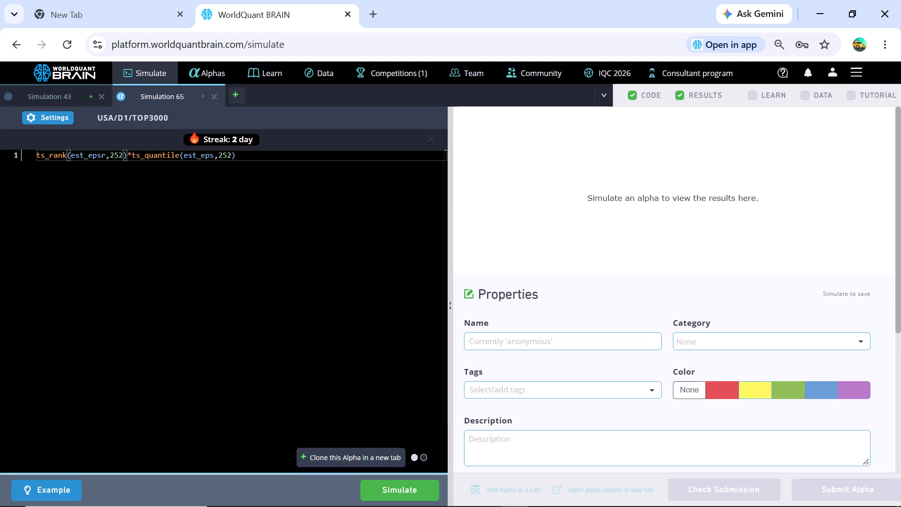
Replace est_eps with est_epsr inside ts_quantile and simulate the alpha.
left_click(213, 157)
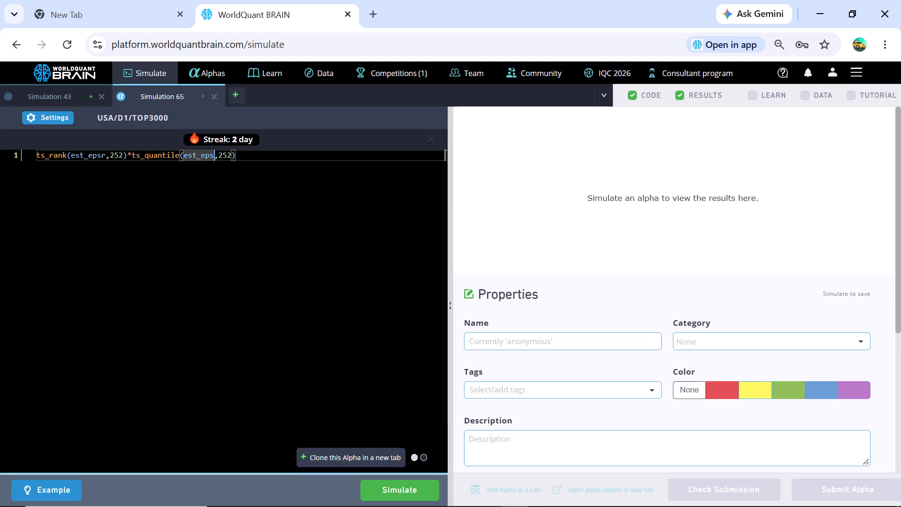
key("BackSpace")
key("BackSpace")
key("BackSpace")
key("BackSpace")
key("BackSpace")
key("BackSpace")
key("BackSpace")
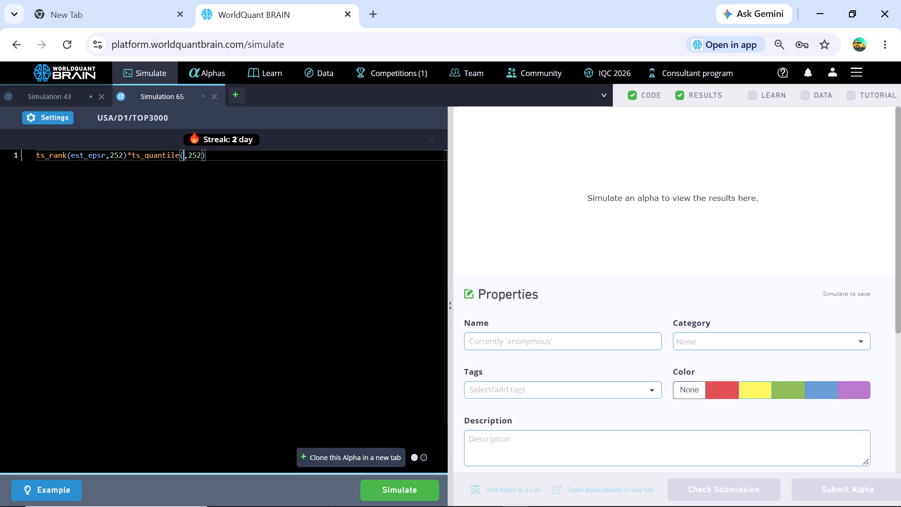
key("ctrl+v")
left_click(389, 488)
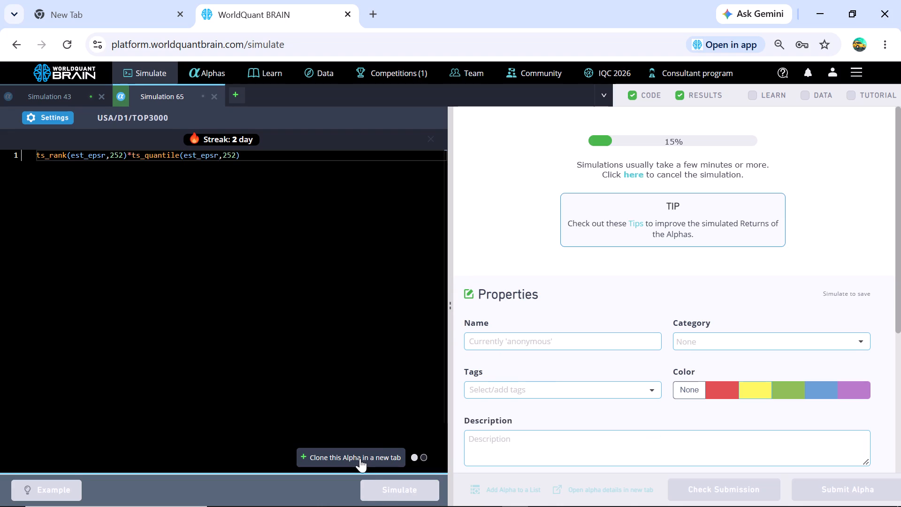
Clone the est_epsr alpha and simulate the copy with decay set to 10.
left_click(360, 458)
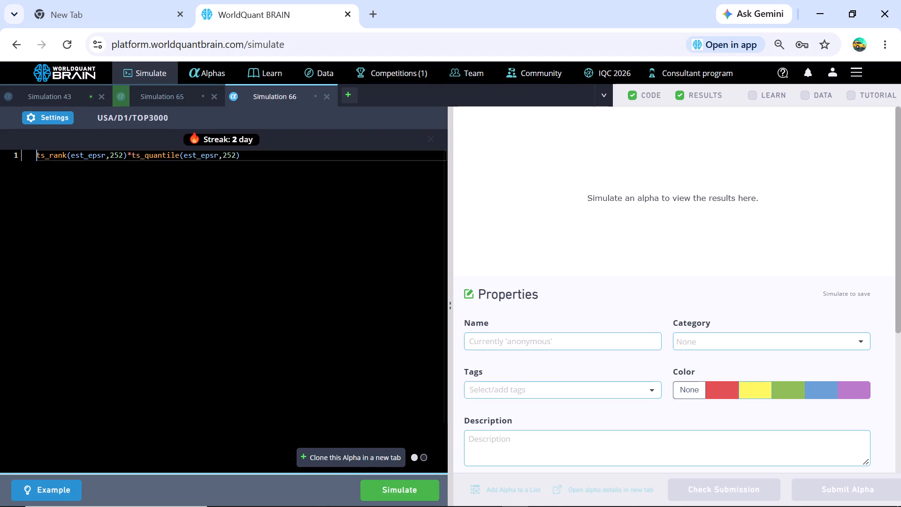
left_click(47, 116)
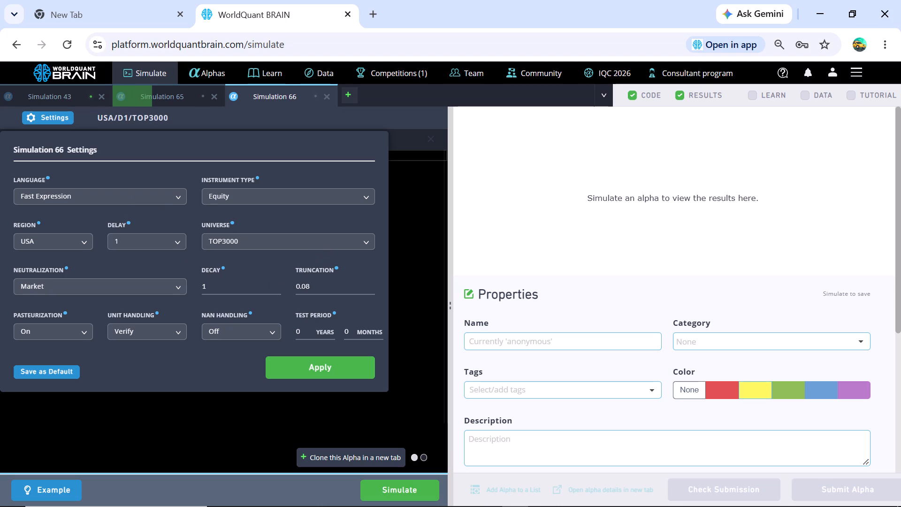
left_click(250, 286)
key("minus")
key("BackSpace")
key("0")
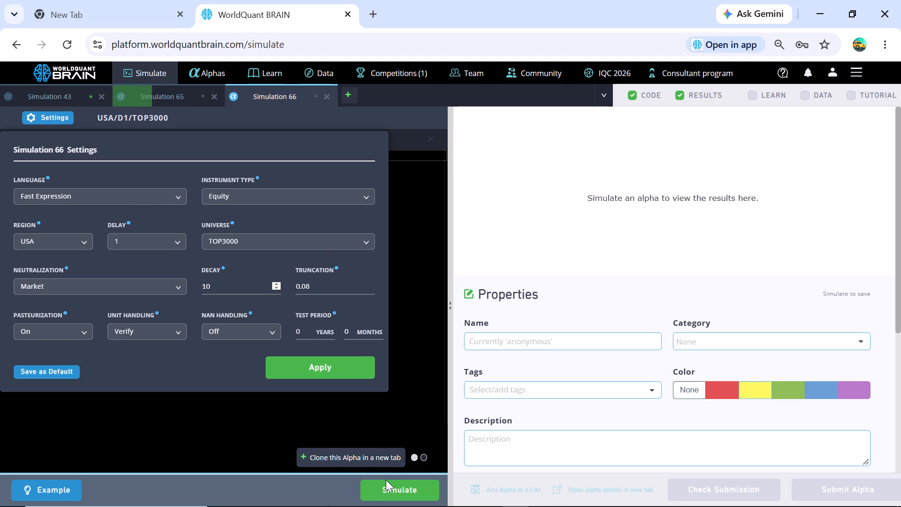
left_click(389, 484)
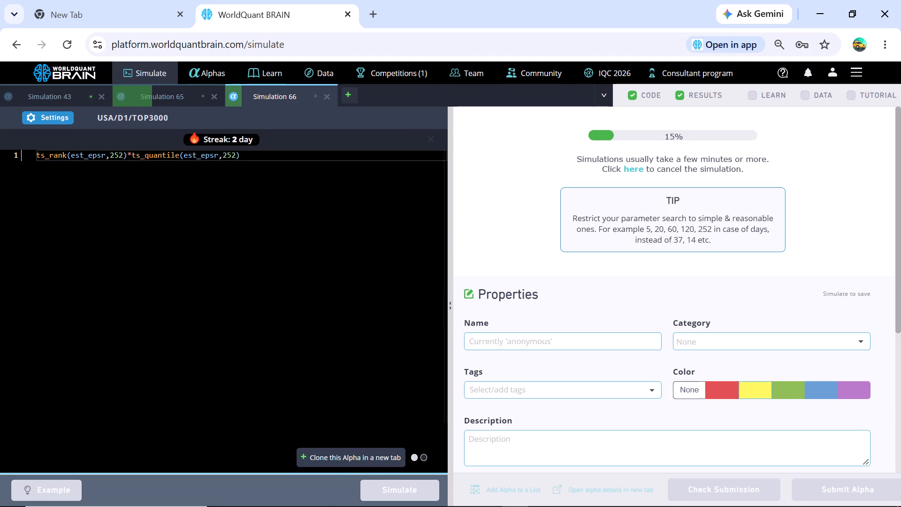
Clone the Simulation 43 alpha with est_eps into another new simulation.
left_click(72, 90)
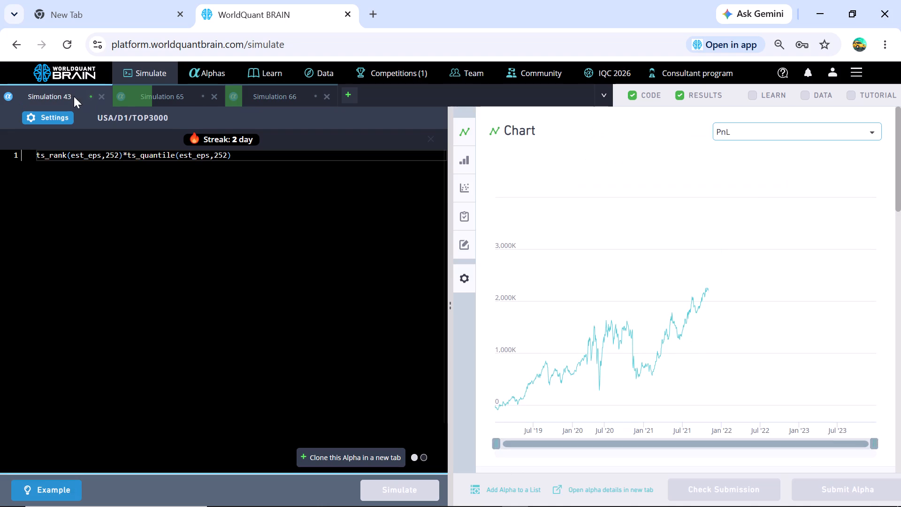
left_click(376, 453)
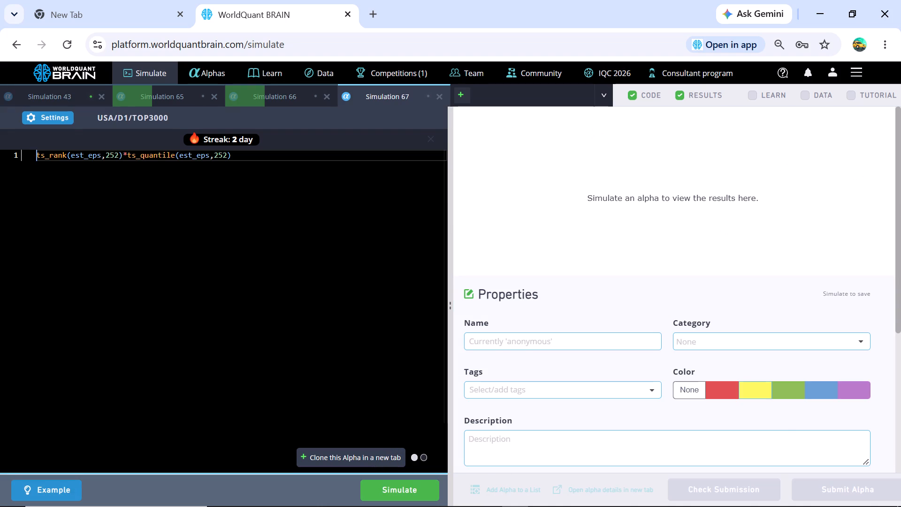
left_click(95, 156)
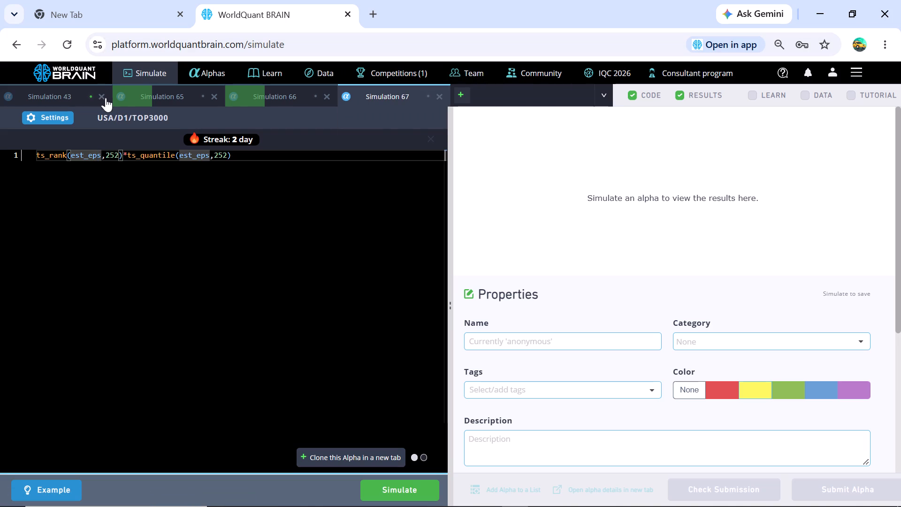
left_click(51, 116)
left_click(253, 444)
Sort the Analyst Estimate Data for Equity fields by alpha count, highest first, and open the est_capex field page.
left_click(336, 74)
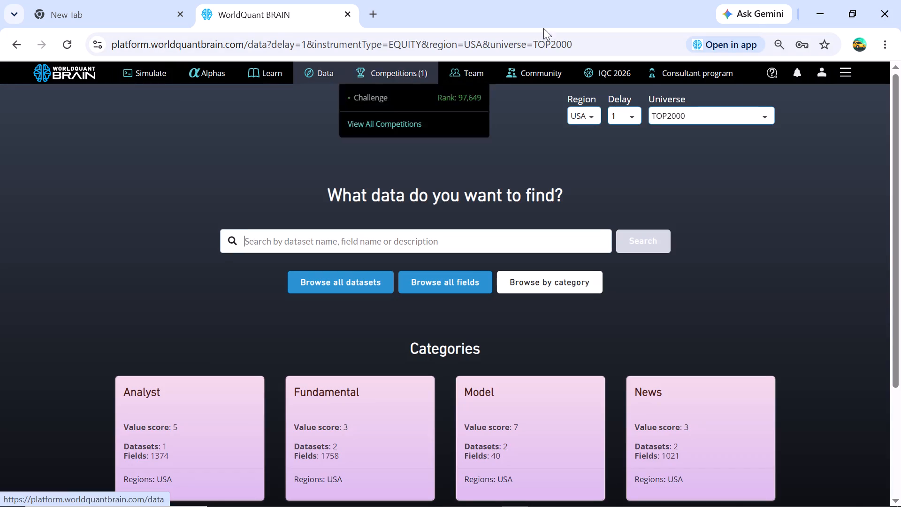
left_click(192, 425)
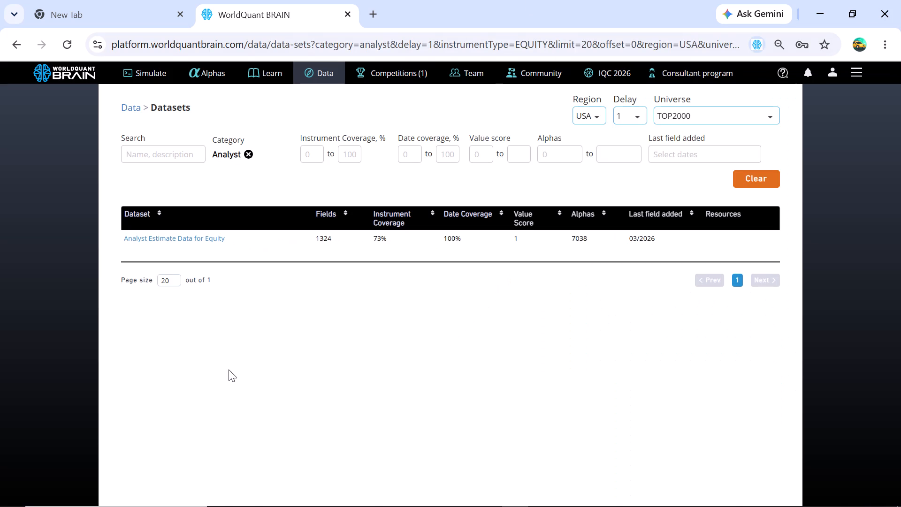
left_click(260, 249)
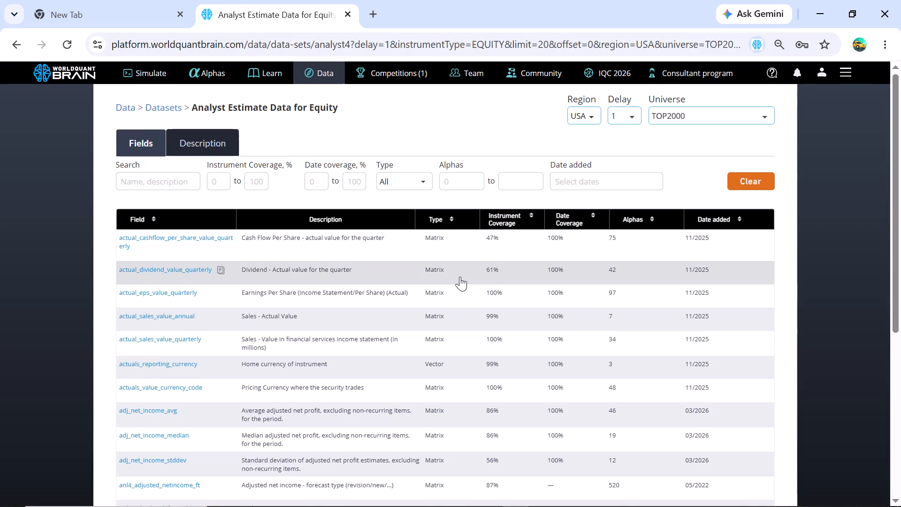
double_click(652, 222)
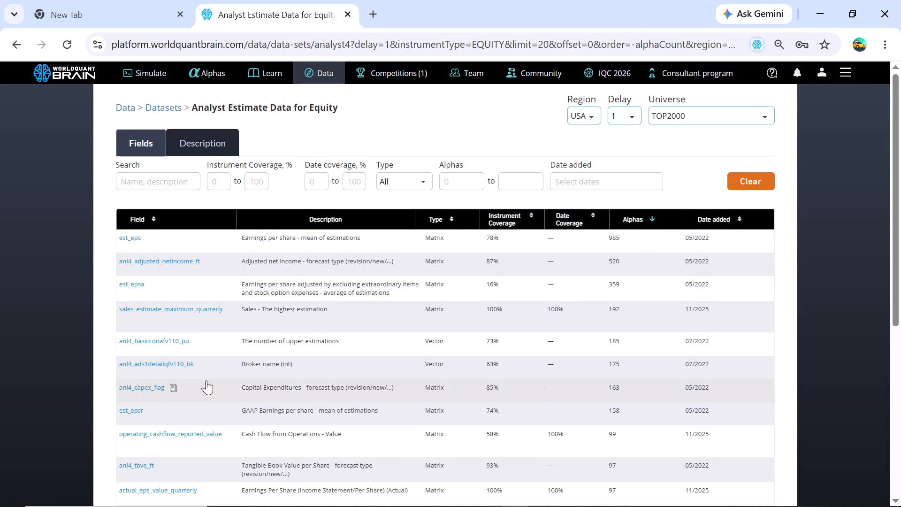
scroll(206, 384, "down", 1)
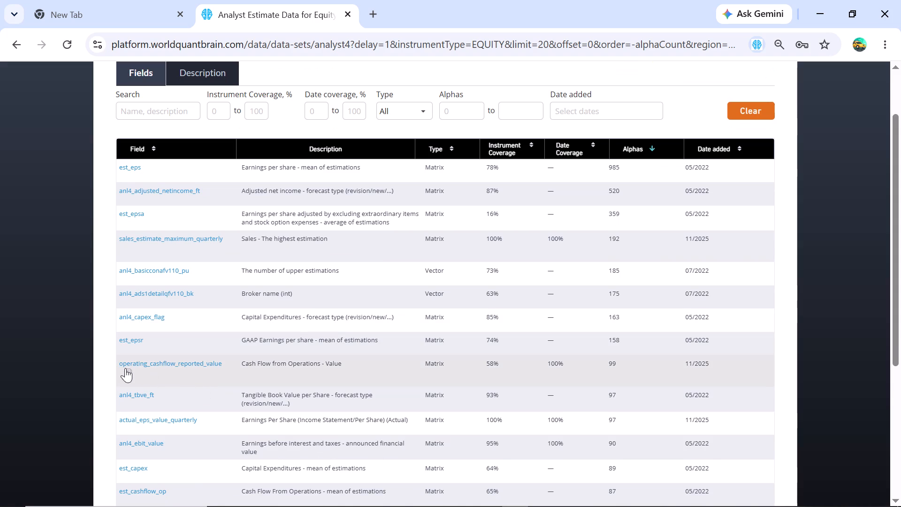
left_click(128, 369)
left_click(152, 463)
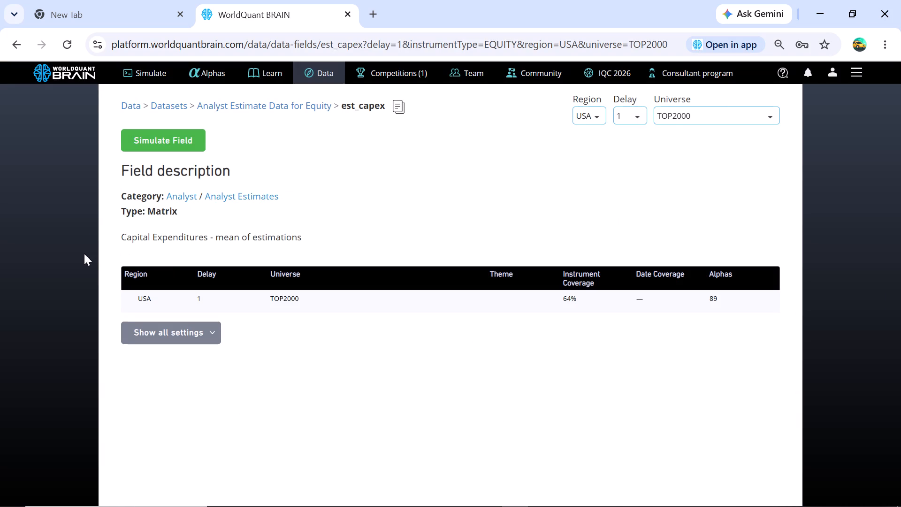
left_click(84, 253)
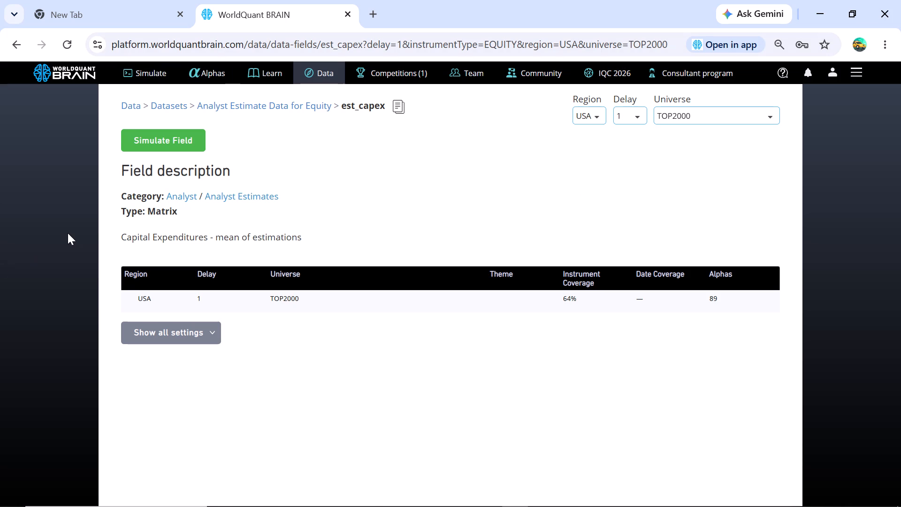
left_click(68, 233)
left_click(67, 233)
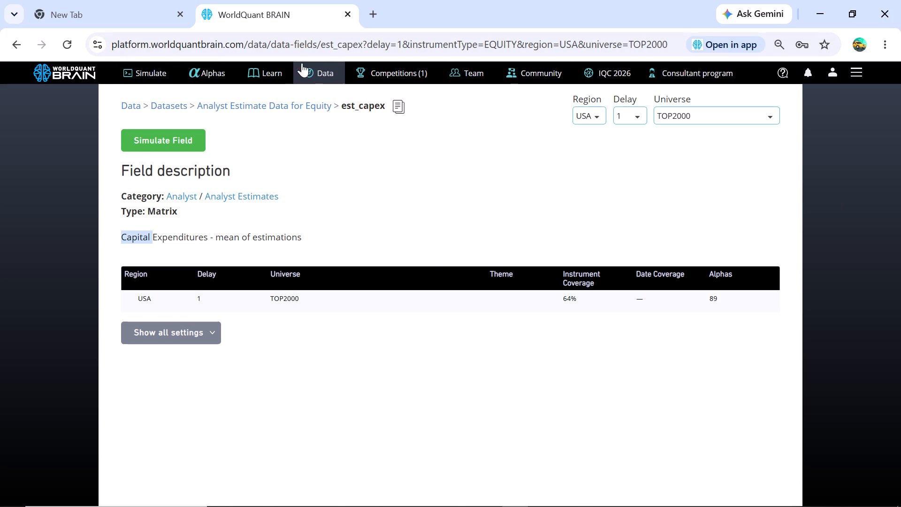
Reopen the Analyst Estimate Data for Equity fields, sort them by alpha count descending, and copy the est_capex field name.
left_click(332, 72)
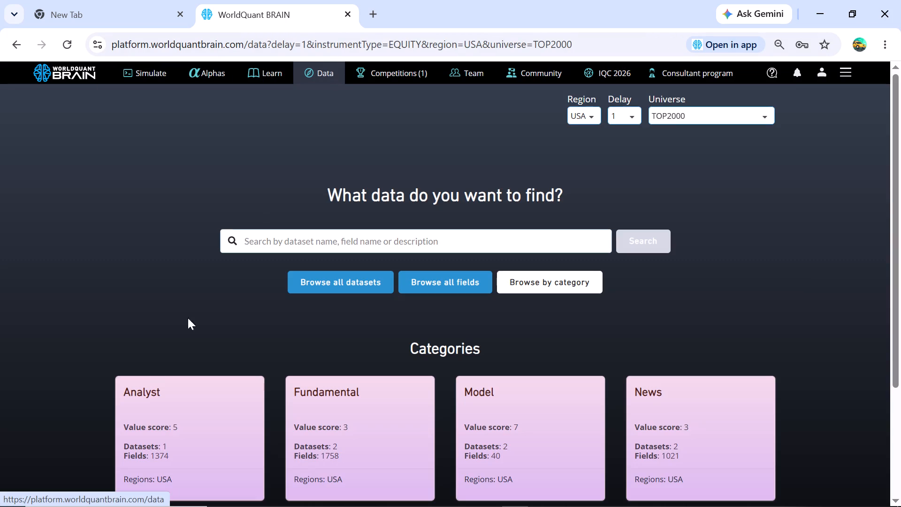
left_click(171, 447)
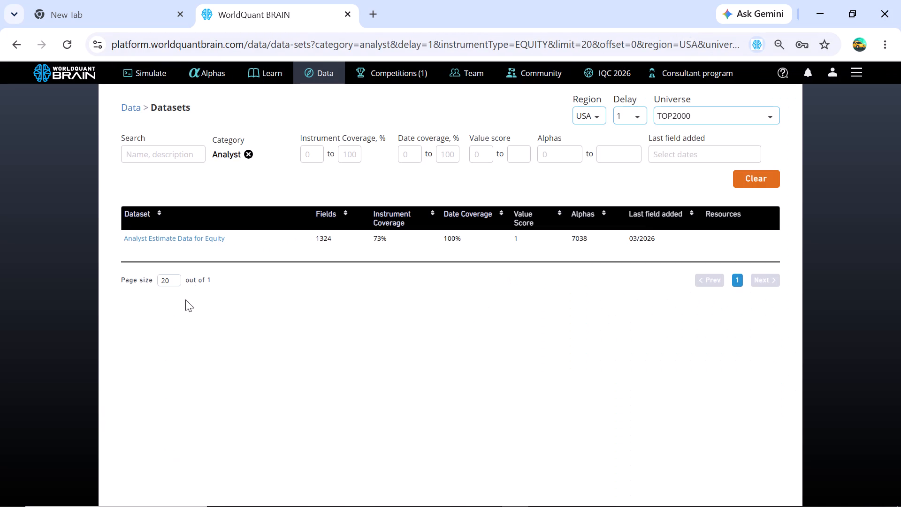
left_click(209, 229)
left_click(208, 236)
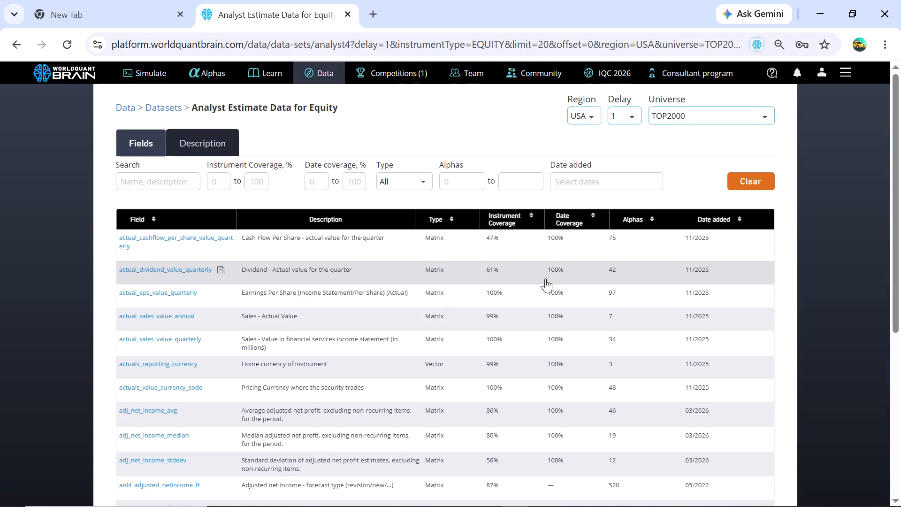
left_click(649, 215)
left_click(649, 215)
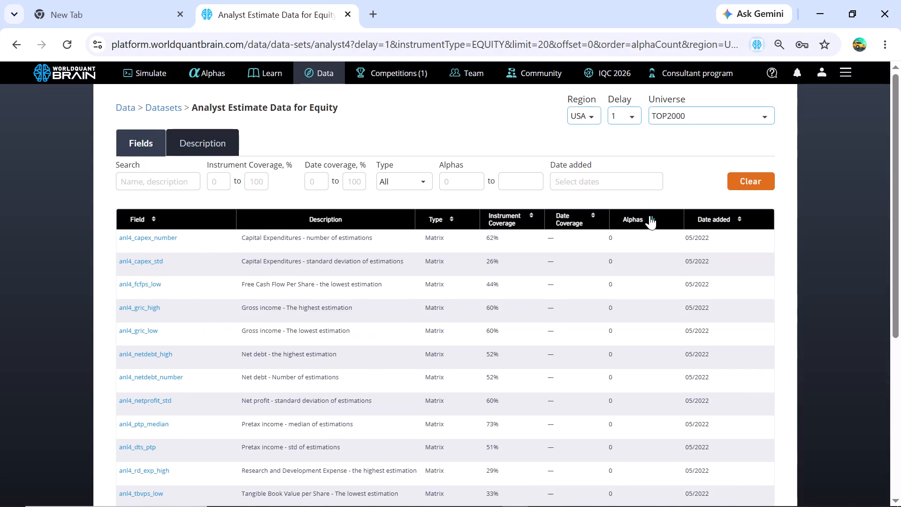
scroll(141, 427, "down", 2)
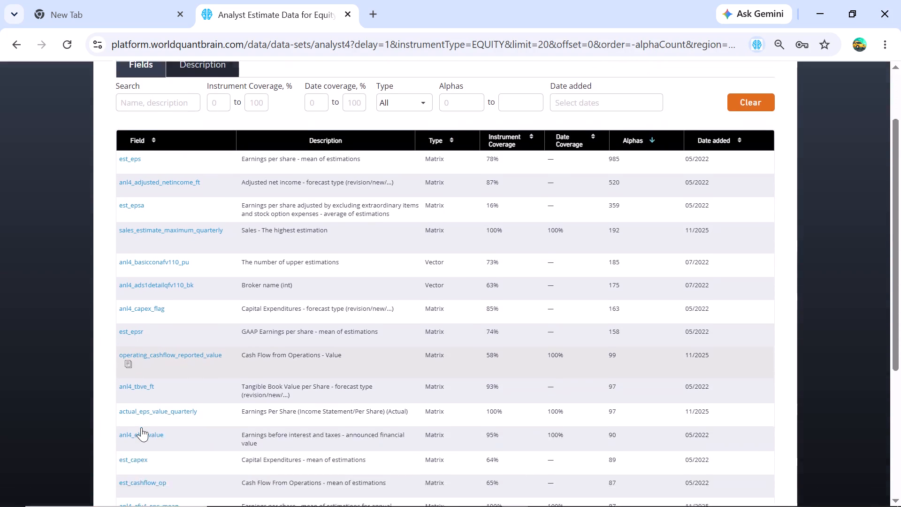
scroll(141, 427, "down", 3)
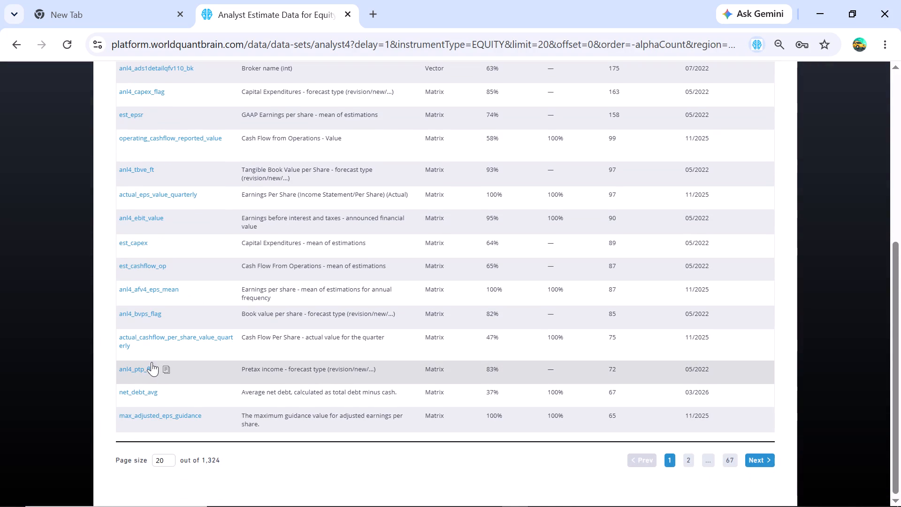
left_click(157, 242)
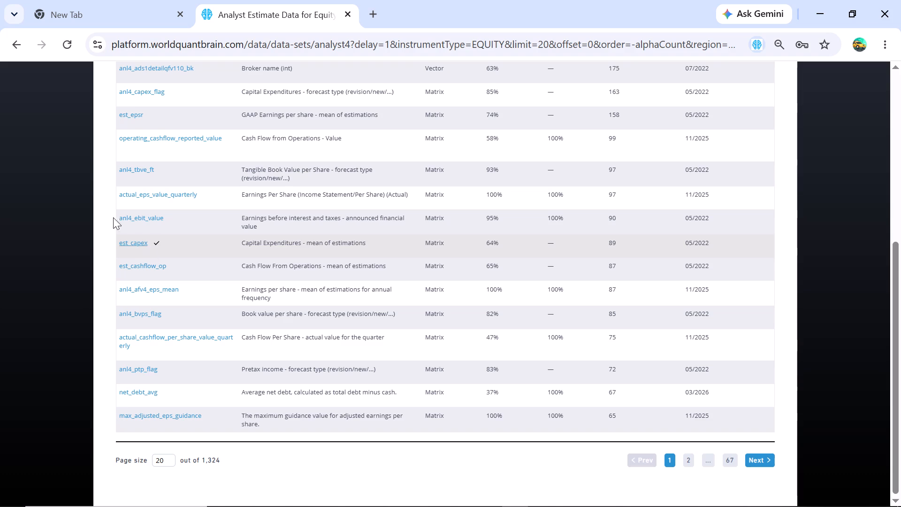
Return to Simulation 67 and replace est_eps with est_capex inside ts_quantile.
left_click(10, 35)
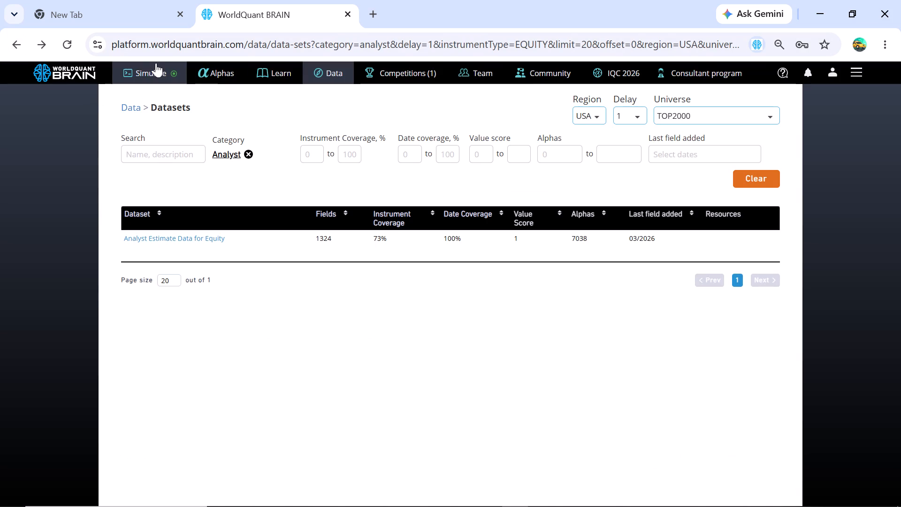
left_click(156, 68)
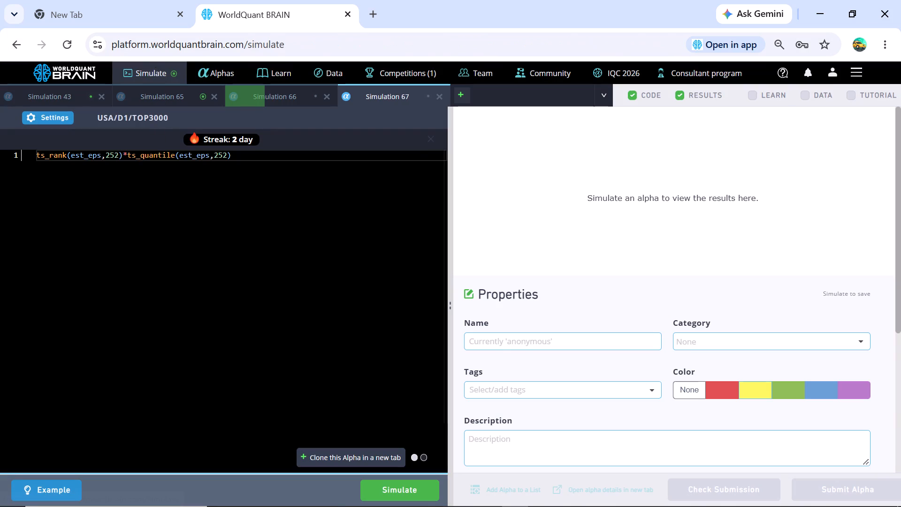
left_click(207, 154)
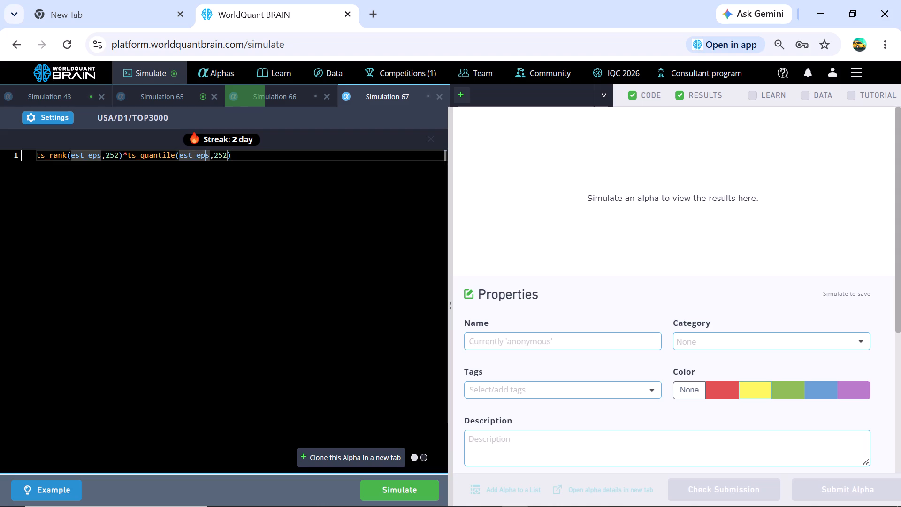
left_click(210, 156)
key("BackSpace")
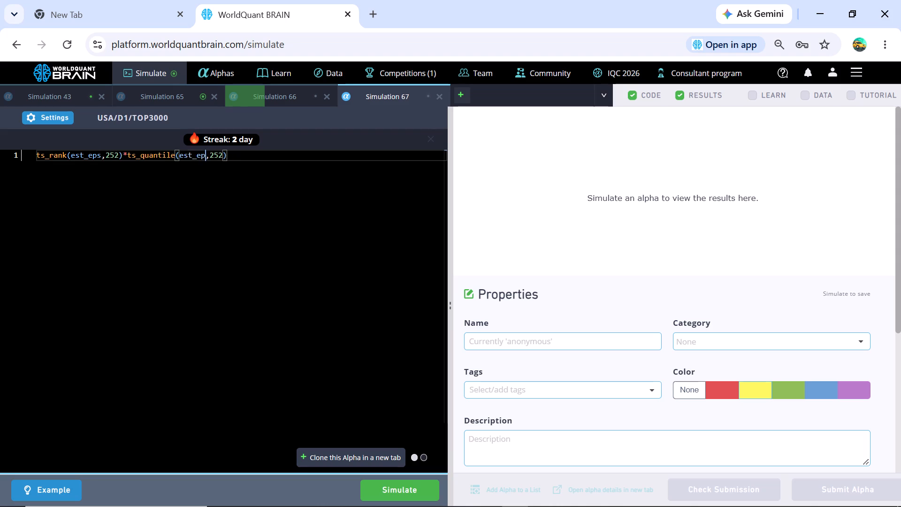
key("BackSpace")
key("BackSpace")
key("BackSpace")
key("BackSpace")
key("BackSpace")
key("BackSpace")
key("ctrl+v")
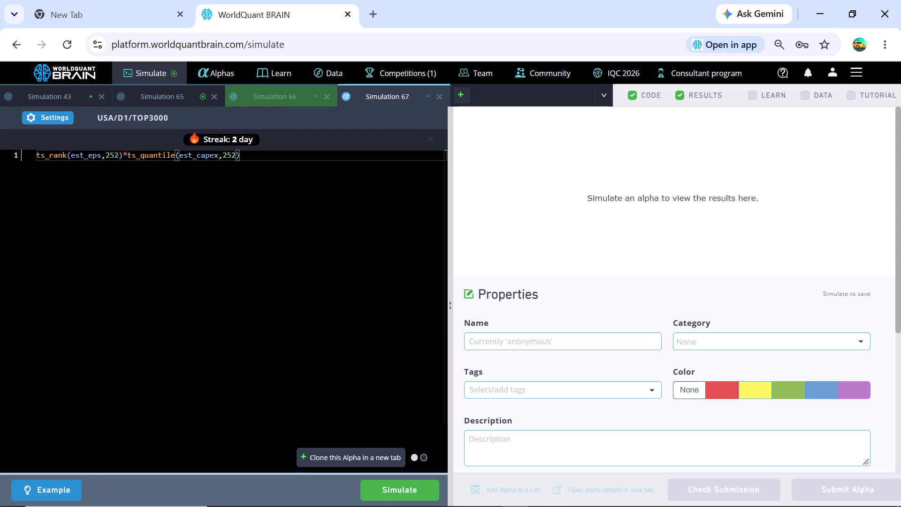
Replace est_eps with est_capex inside ts_rank and simulate the alpha.
left_click(102, 155)
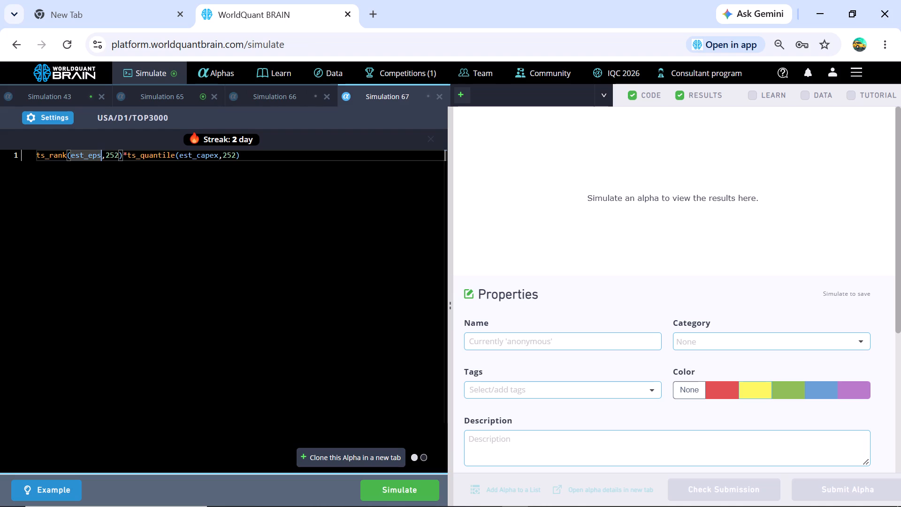
key("BackSpace")
key("BackSpace")
key("BackSpace")
key("BackSpace")
key("BackSpace")
key("BackSpace")
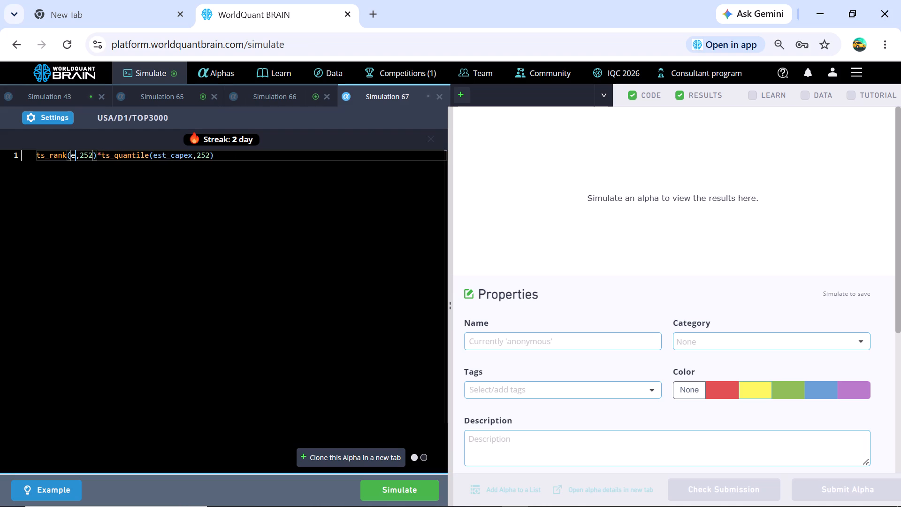
key("BackSpace")
key("ctrl+v")
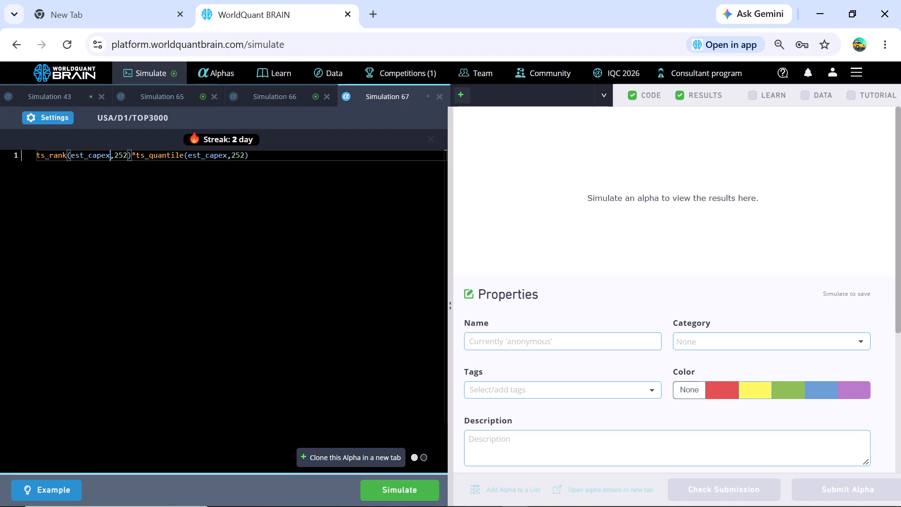
left_click(426, 486)
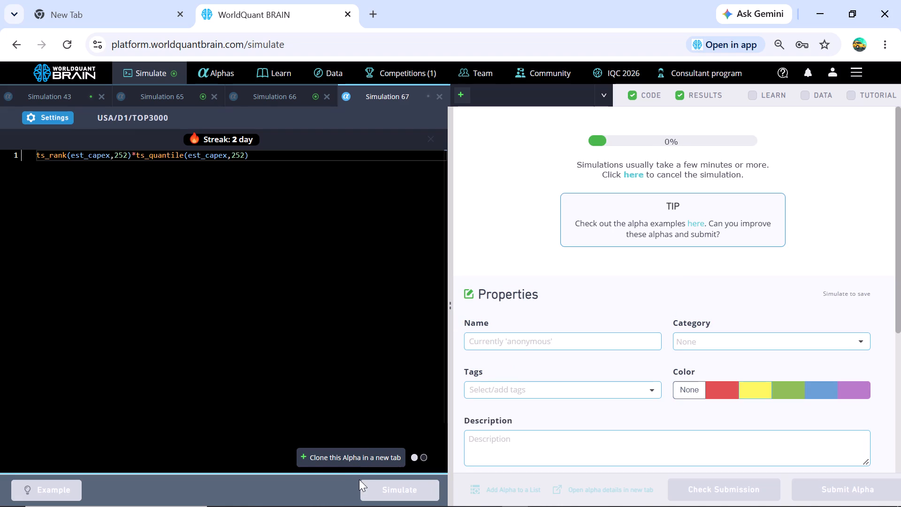
Examine and compare the failed IS tests of Simulations 65, 43 and 66.
left_click(172, 92)
scroll(545, 299, "down", 3)
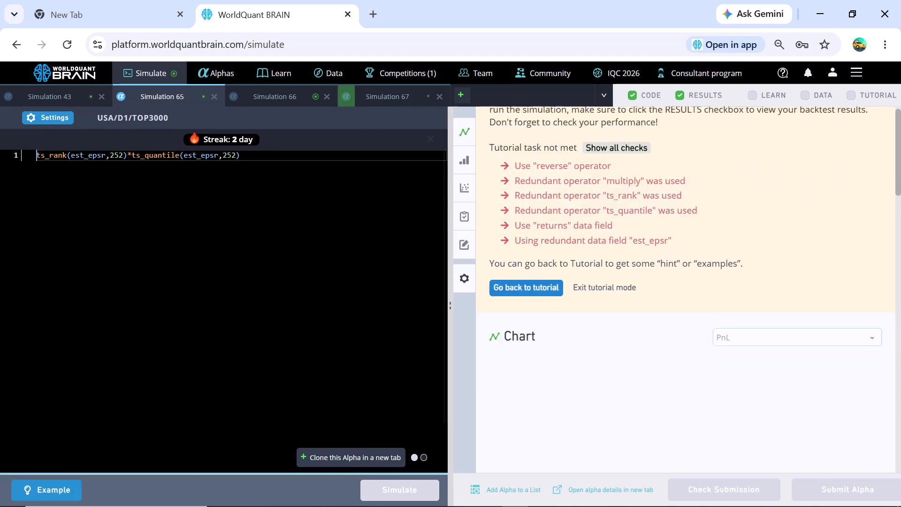
scroll(546, 299, "down", 9)
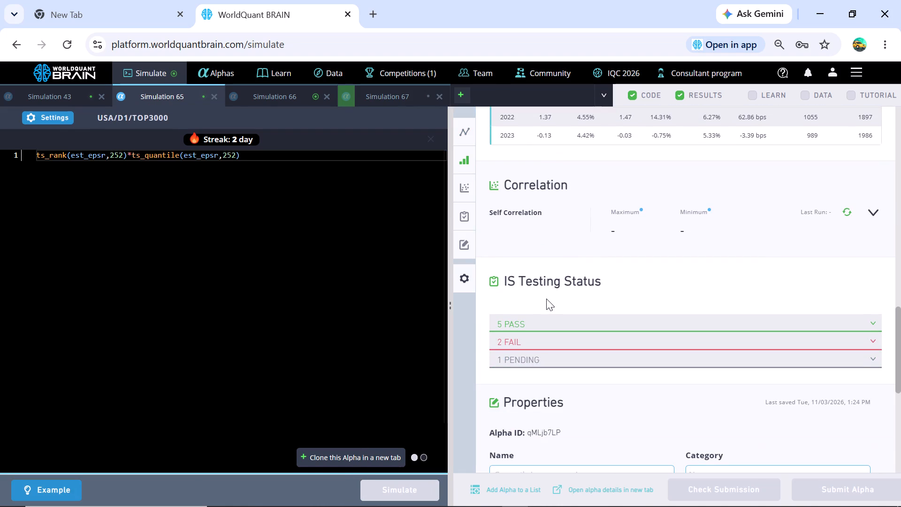
left_click(529, 338)
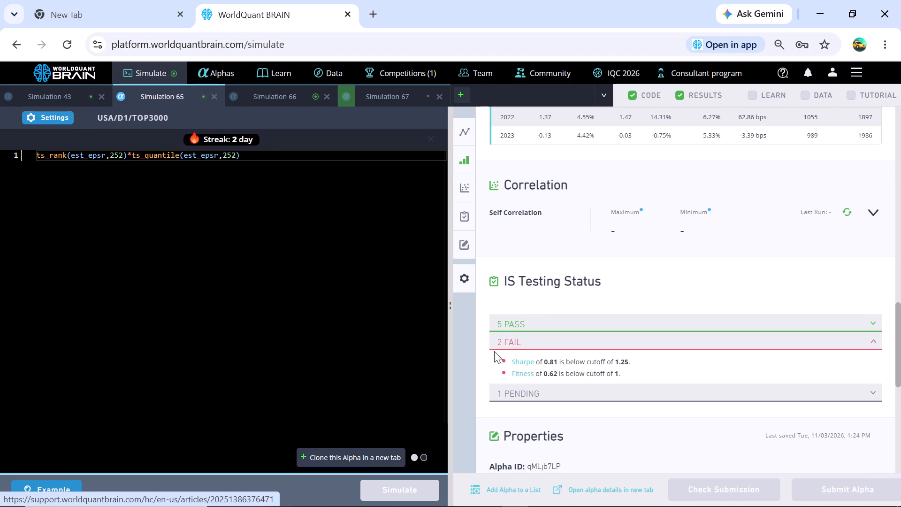
left_click(34, 90)
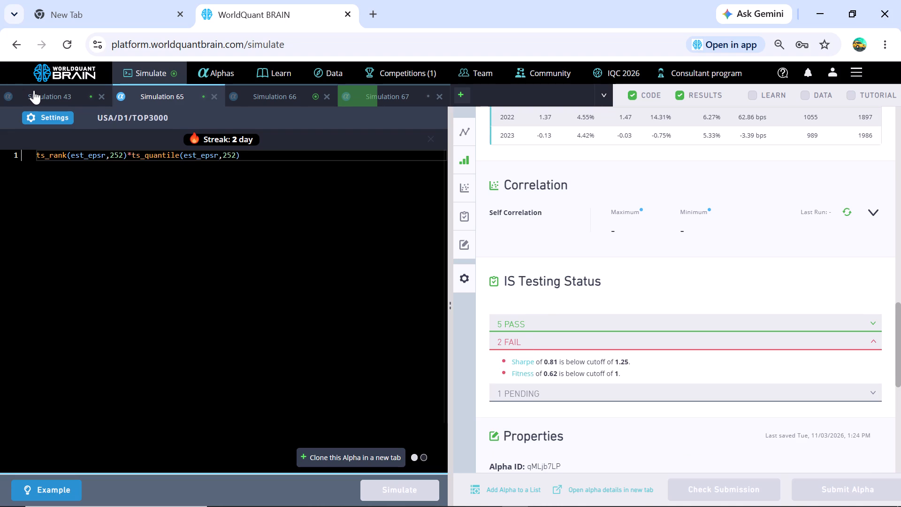
left_click(545, 337)
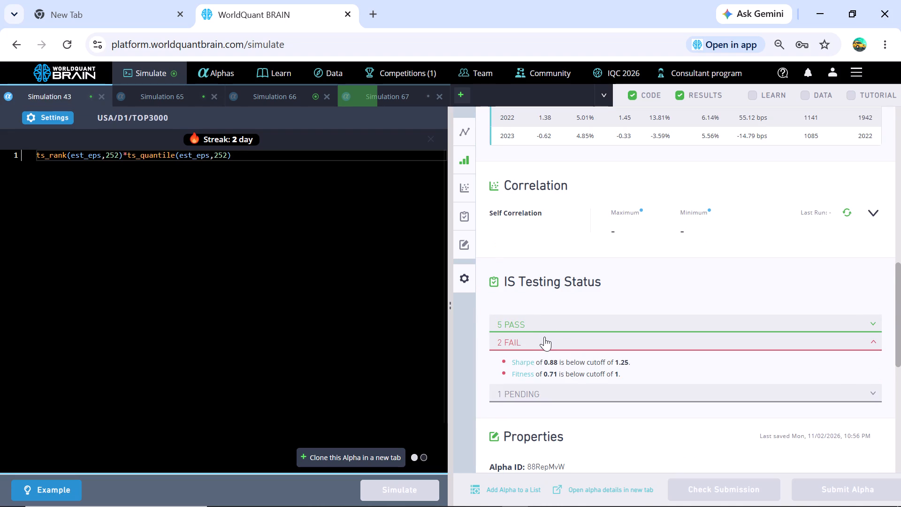
left_click(140, 96)
left_click(249, 97)
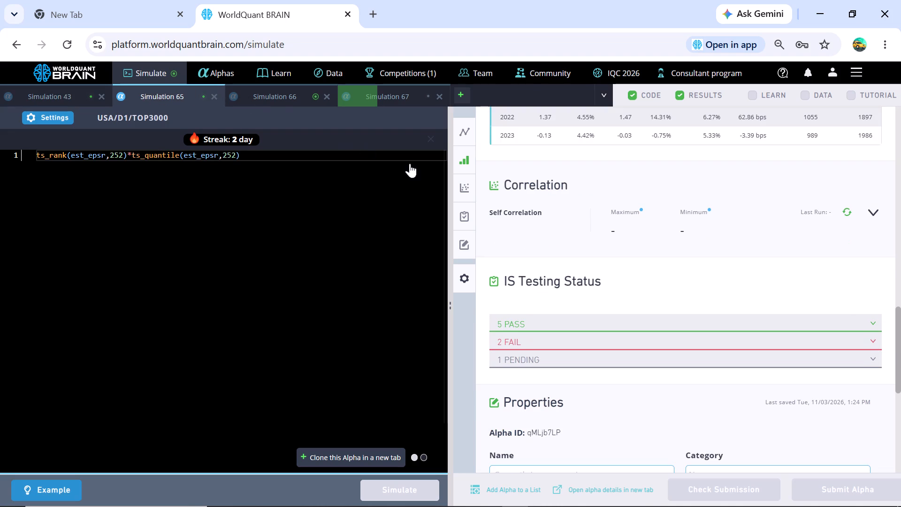
left_click(527, 247)
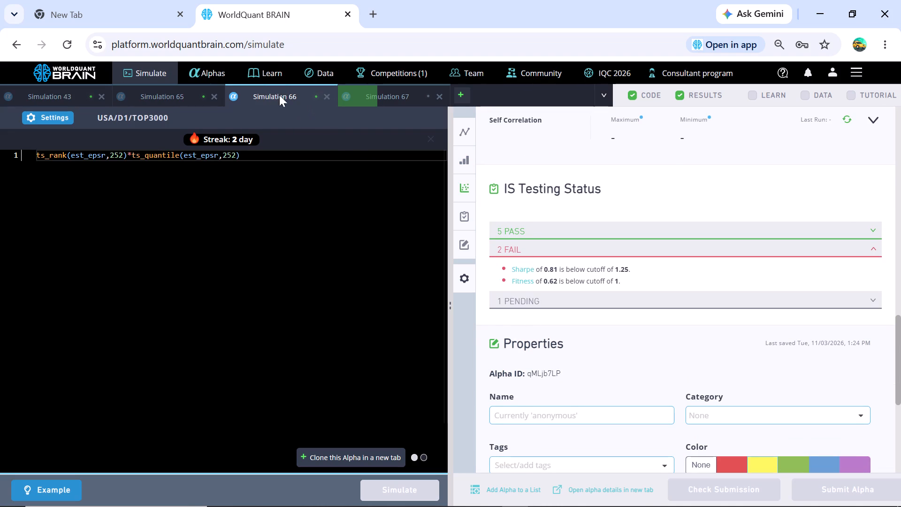
Close the Simulation 65 alpha.
left_click(217, 95)
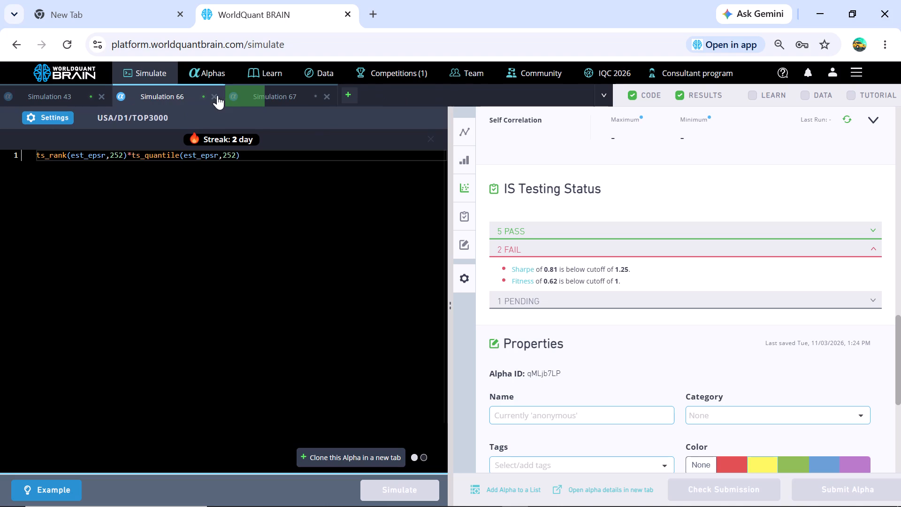
Close the Simulation 66 alpha.
left_click(217, 95)
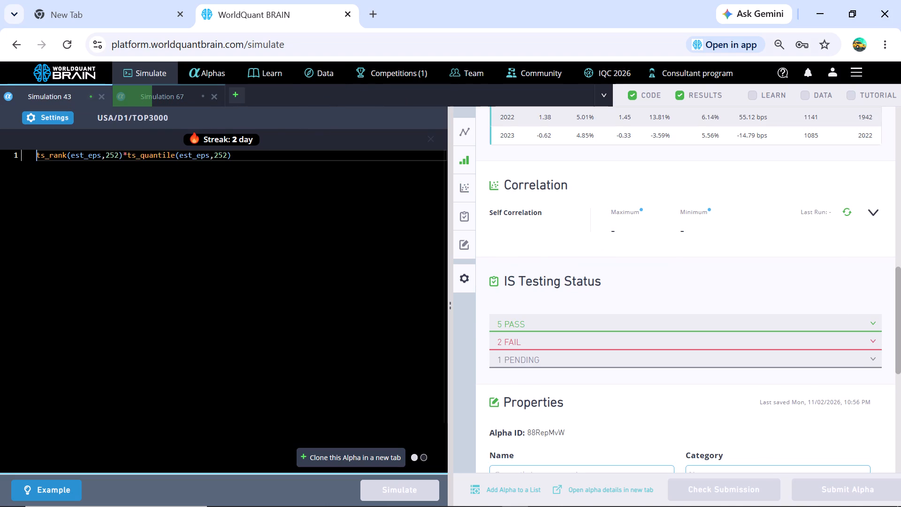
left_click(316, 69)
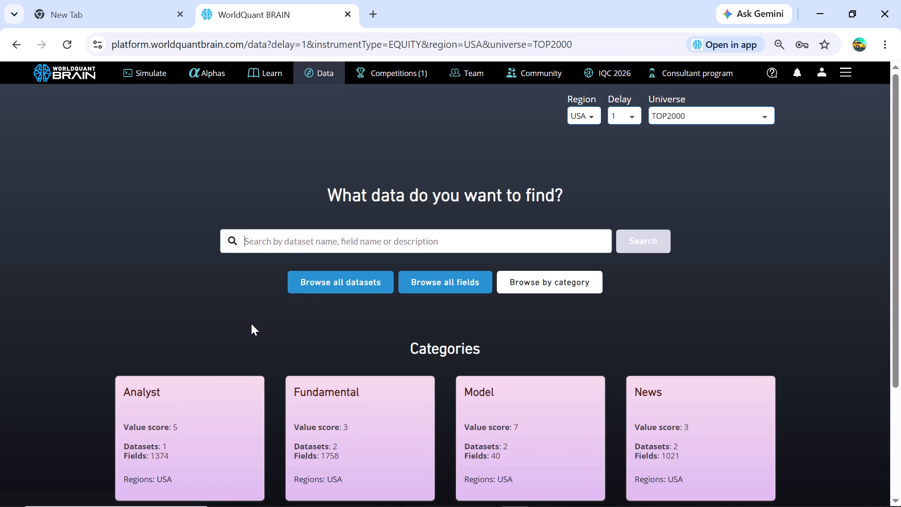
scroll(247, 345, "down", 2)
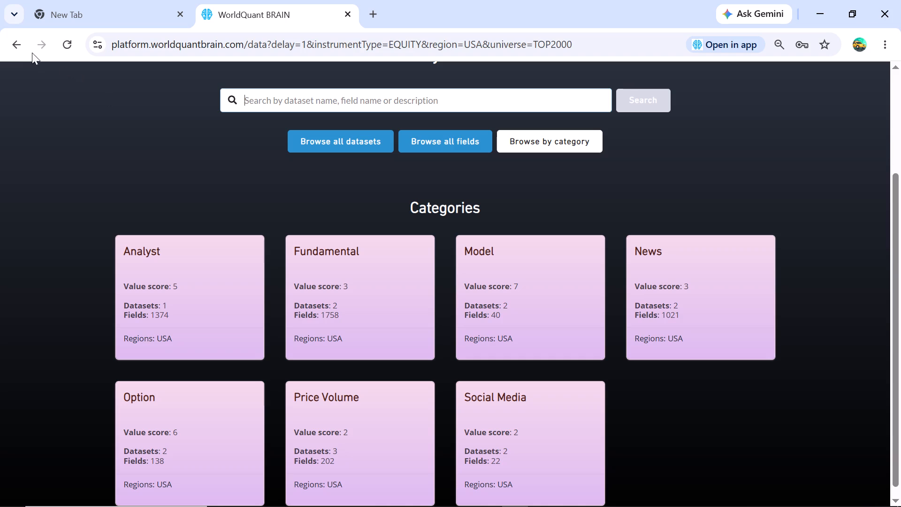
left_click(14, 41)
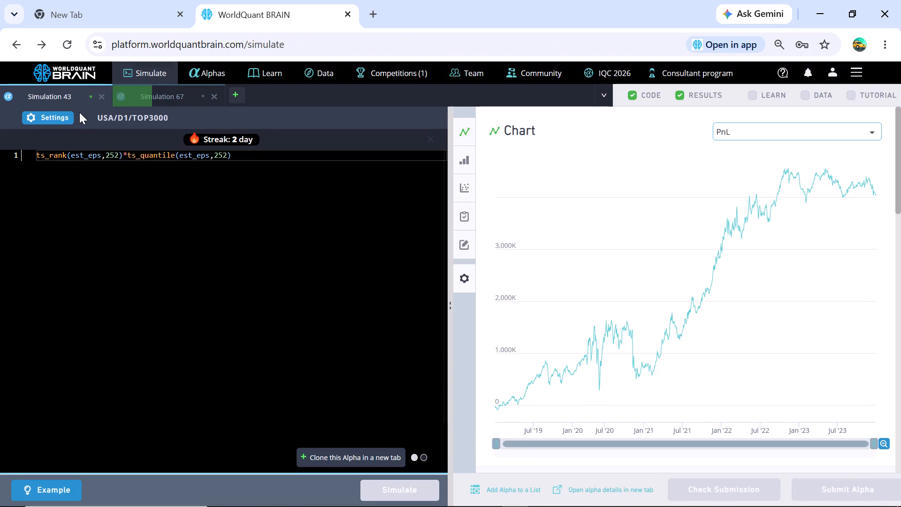
Clone the Simulation 43 alpha into a new simulation.
left_click(73, 96)
left_click(64, 96)
left_click(364, 456)
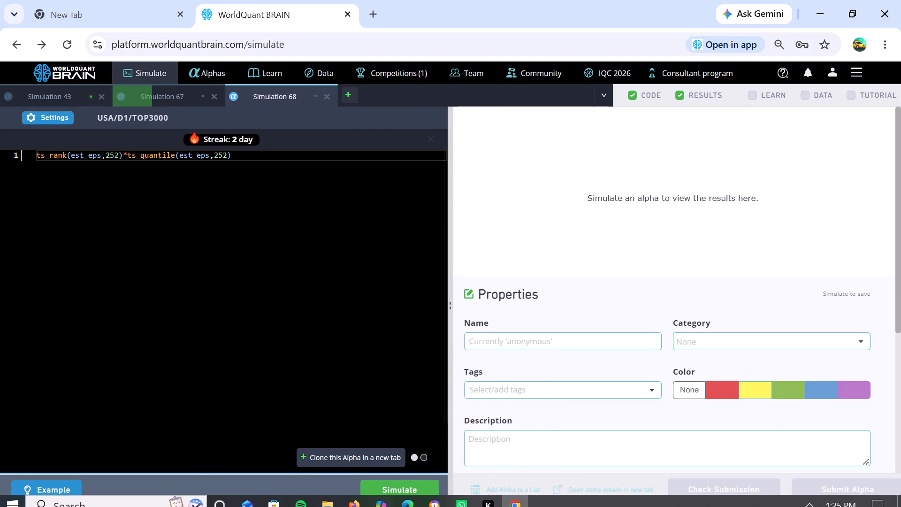
Sort the Analyst Estimate Data for Equity fields by descending alpha count and copy the field name max_adjusted_eps_guidance.
left_click(311, 74)
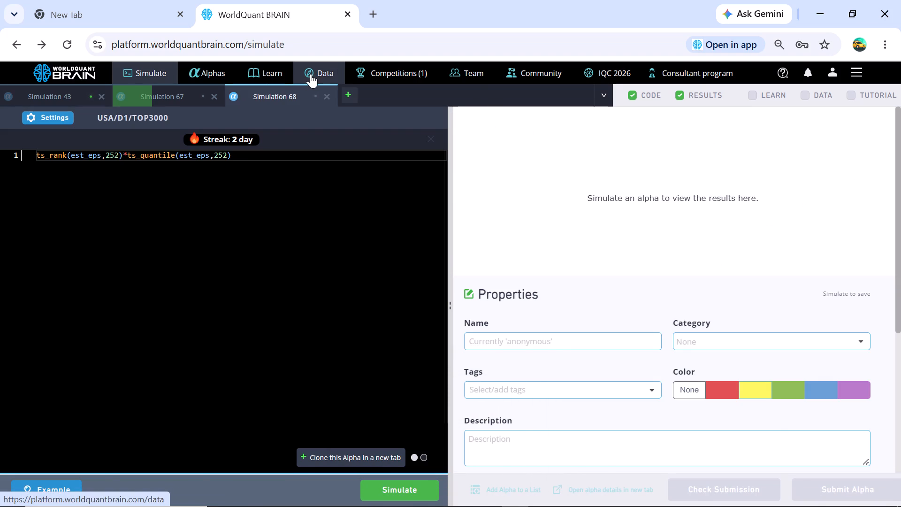
scroll(207, 356, "down", 2)
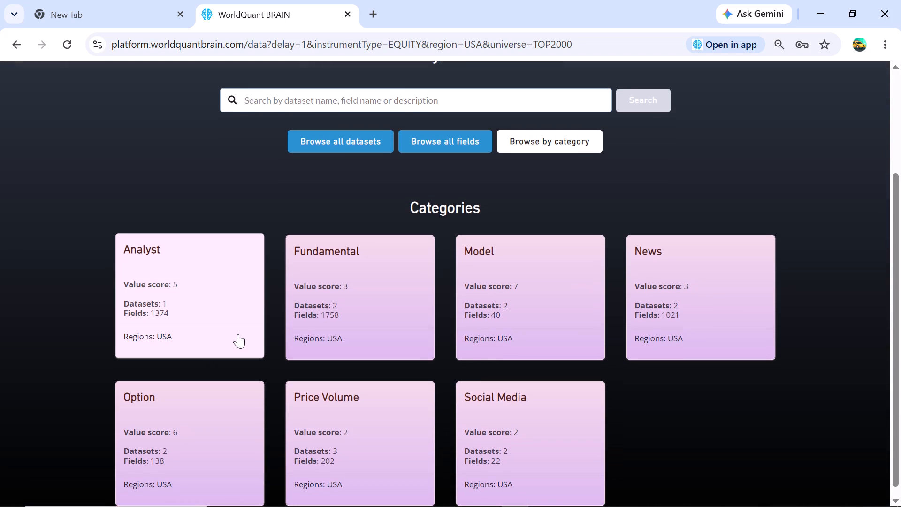
scroll(238, 336, "down", 1)
left_click(204, 300)
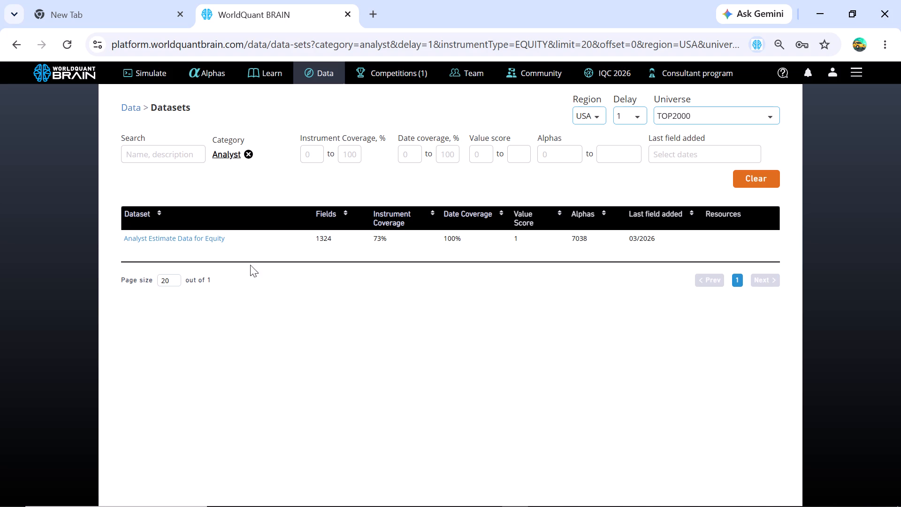
left_click(192, 240)
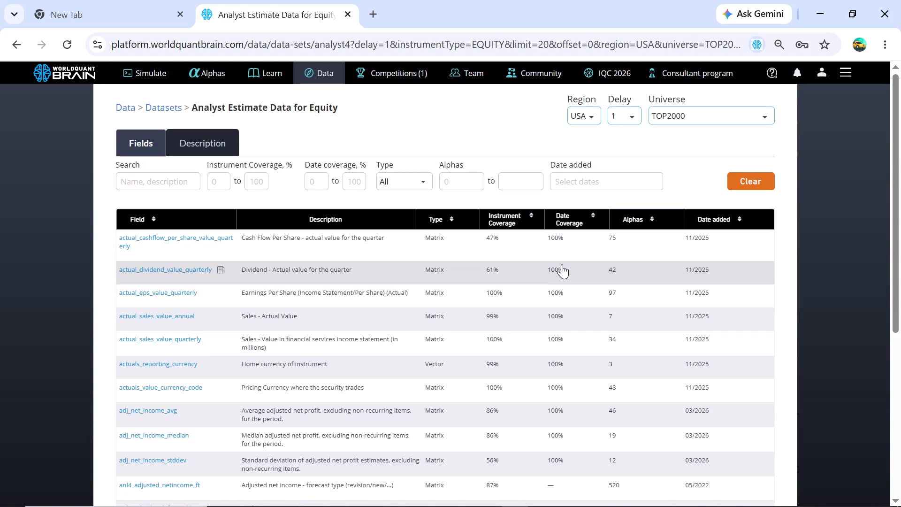
left_click(651, 215)
left_click(651, 218)
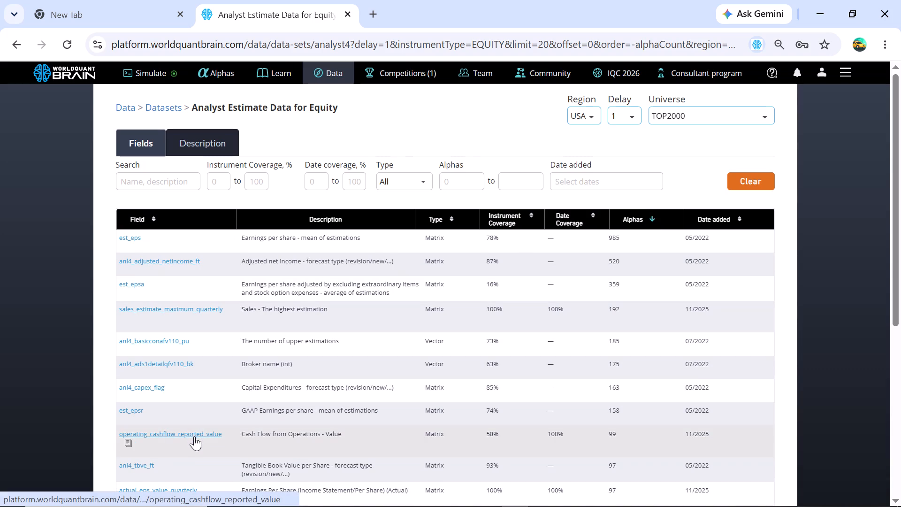
scroll(160, 444, "down", 6)
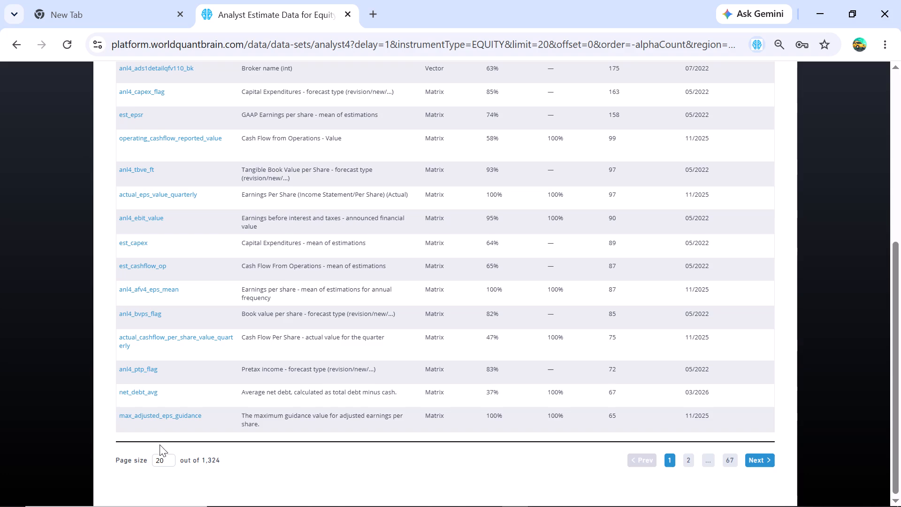
left_click(206, 415)
left_click(19, 48)
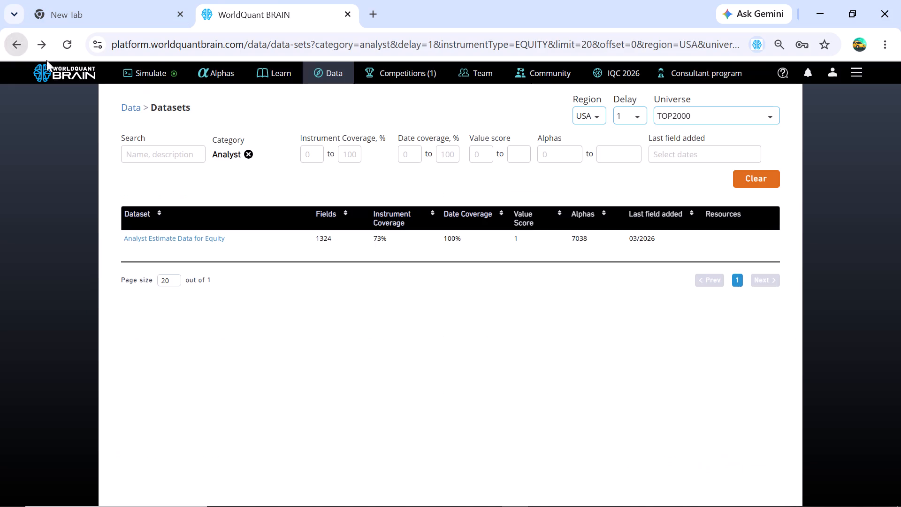
Return to Simulation 68 and replace est_eps with max_adjusted_eps_guidance inside ts_quantile.
left_click(155, 72)
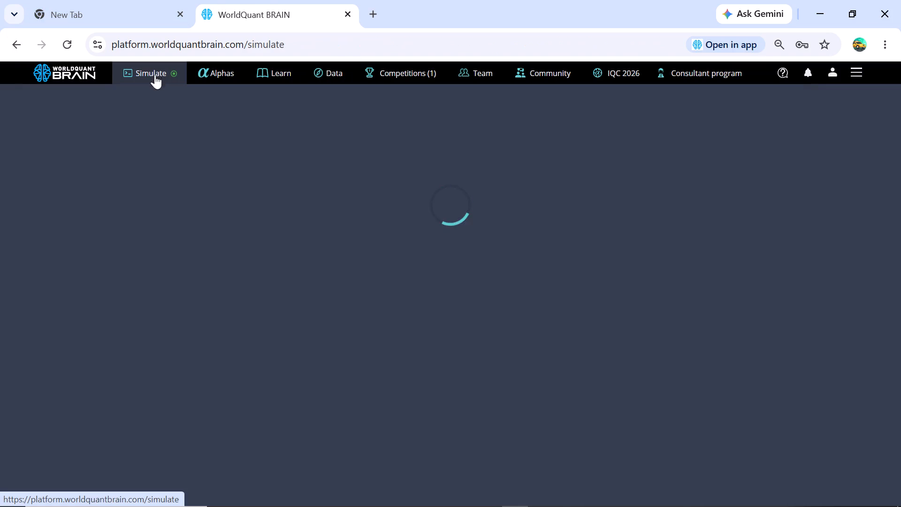
left_click(206, 159)
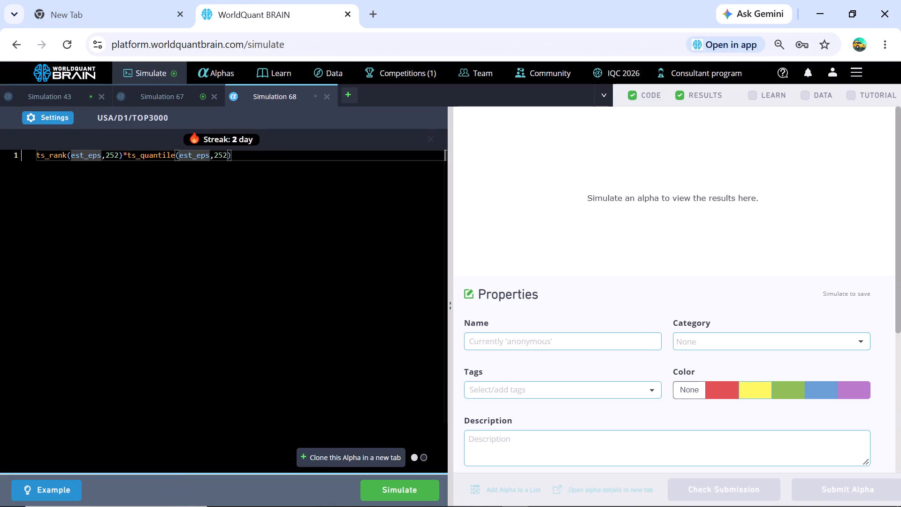
left_click(209, 154)
key("BackSpace")
key("BackSpace")
key("BackSpace")
key("BackSpace")
key("BackSpace")
key("BackSpace")
key("BackSpace")
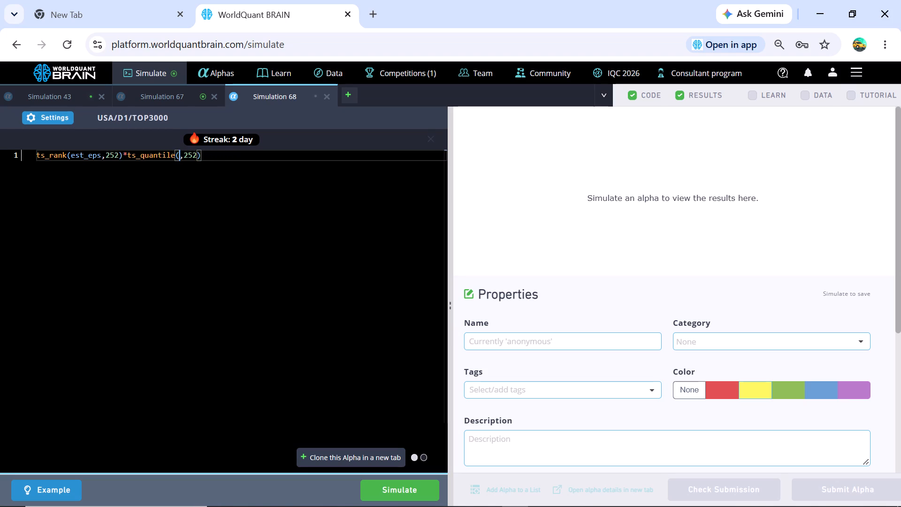
key("ctrl+v")
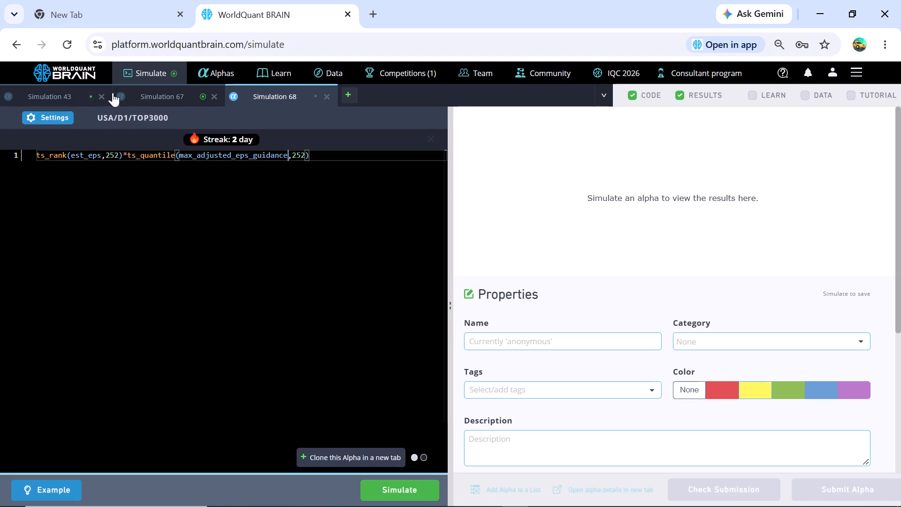
Replace est_eps with max_adjusted_eps_guidance inside ts_rank and simulate the alpha.
left_click(99, 151)
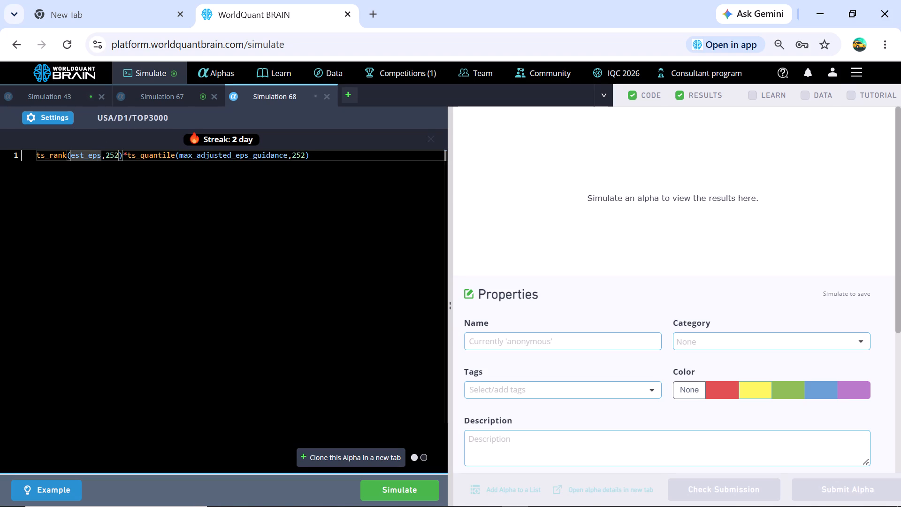
left_click(101, 156)
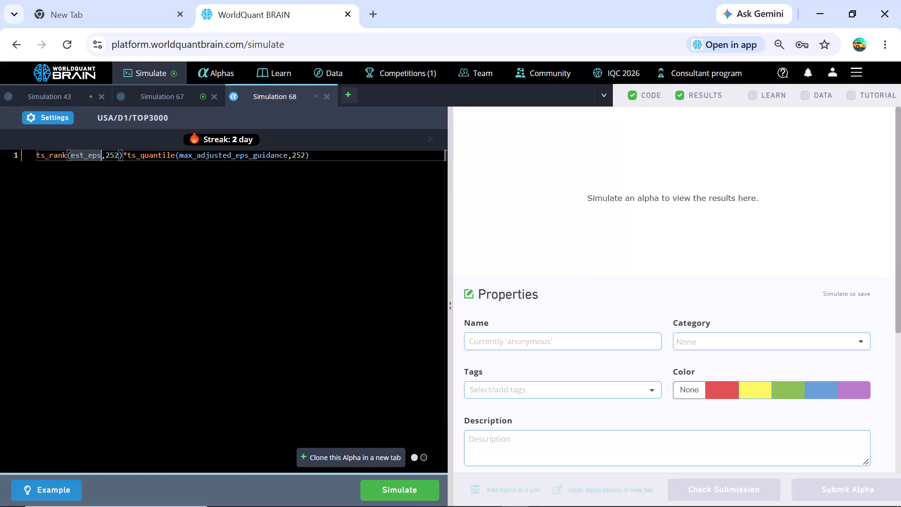
key("BackSpace")
key("BackSpace")
key("BackSpace")
key("BackSpace")
key("BackSpace")
key("BackSpace")
key("BackSpace")
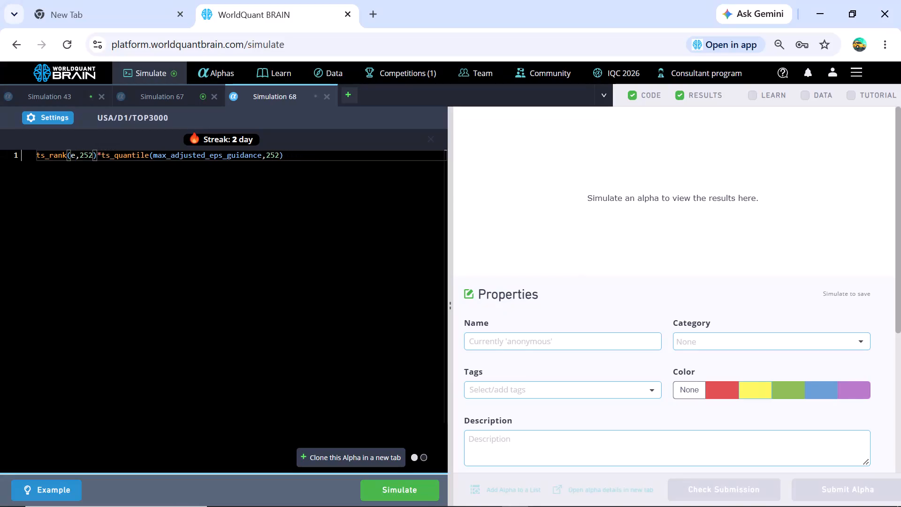
key("ctrl+v")
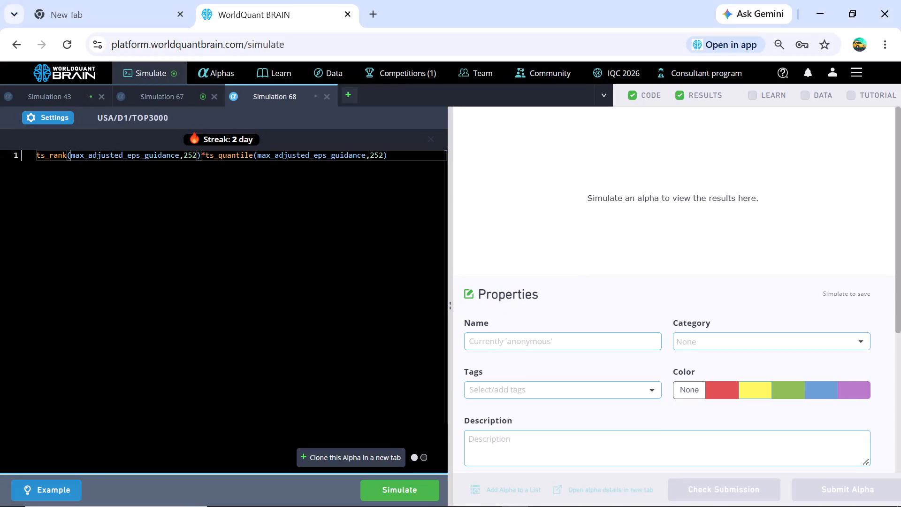
left_click(376, 484)
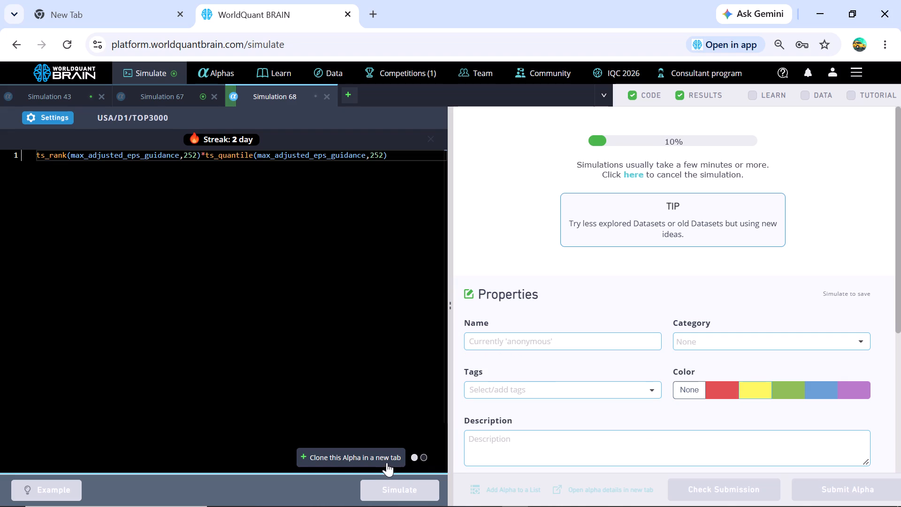
Clone the max_adjusted_eps_guidance alpha into a new simulation.
left_click(374, 455)
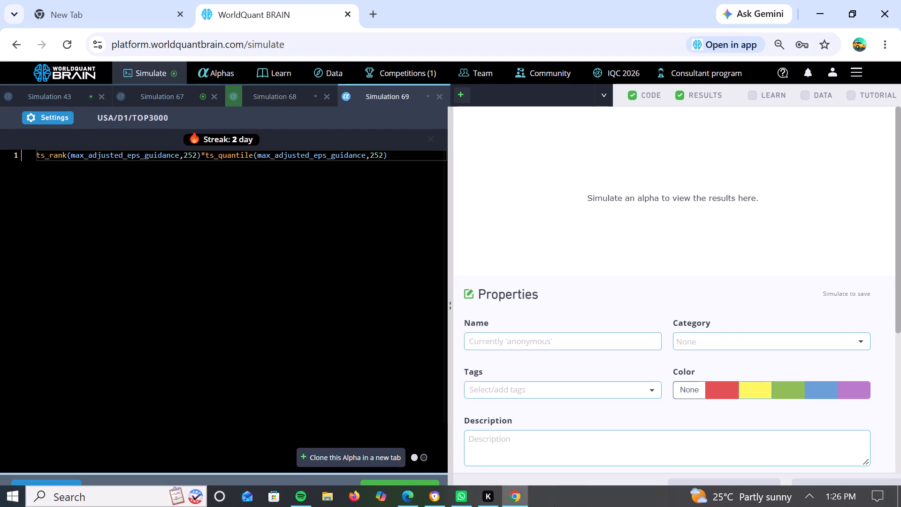
Sort the Analyst Estimate Data for Equity fields by descending alpha count and open the anl4_ptp_flag field.
left_click(327, 72)
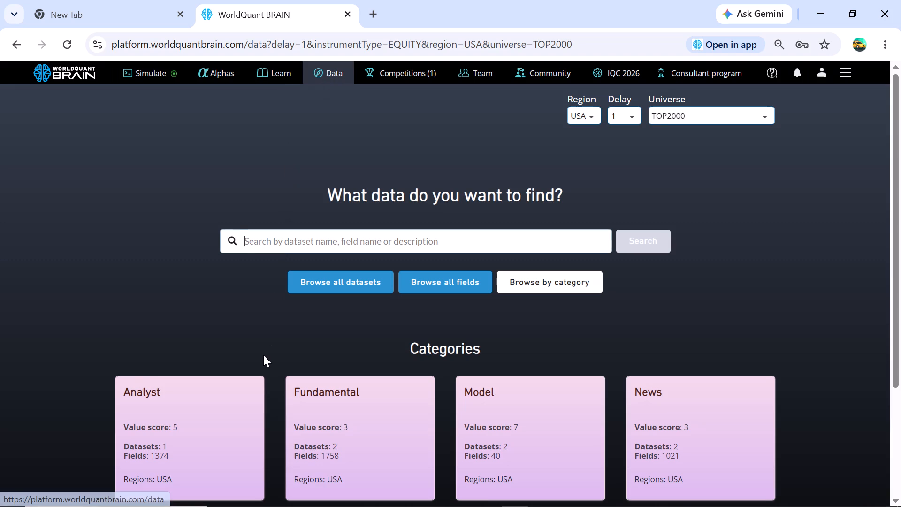
left_click(188, 422)
left_click(218, 230)
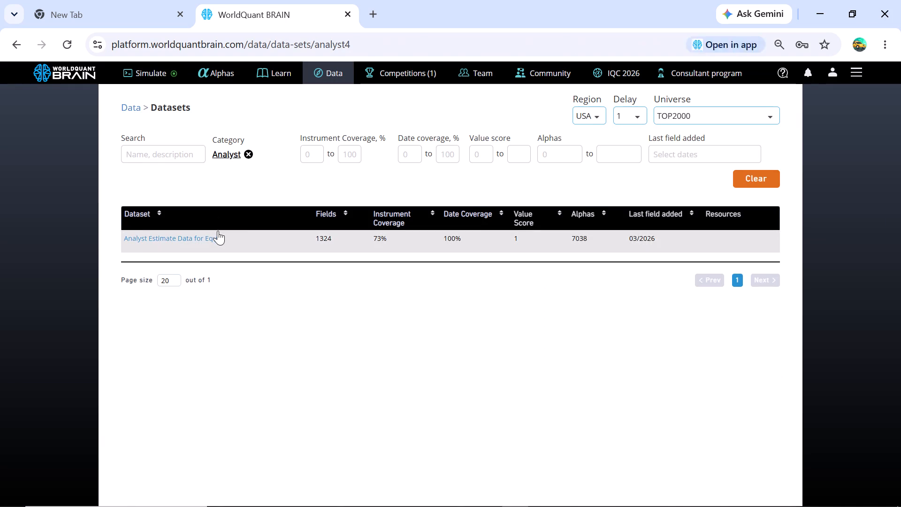
double_click(648, 217)
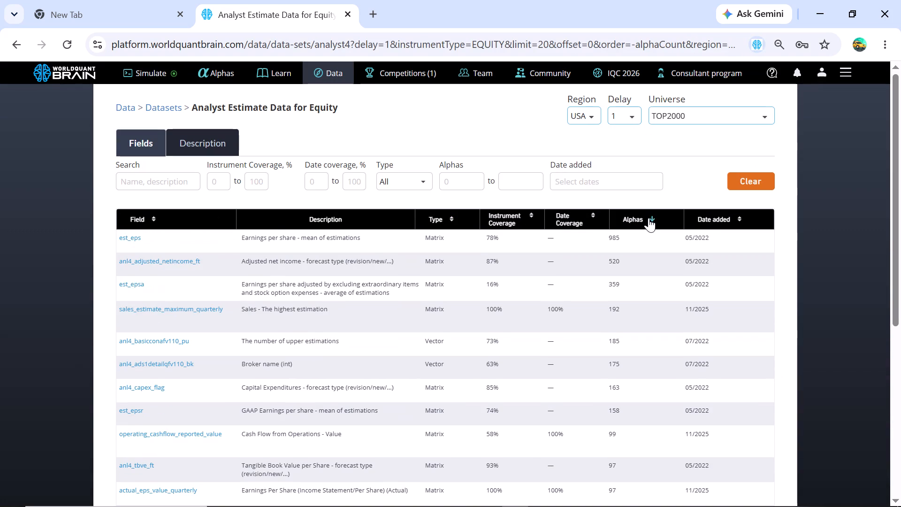
scroll(140, 418, "down", 5)
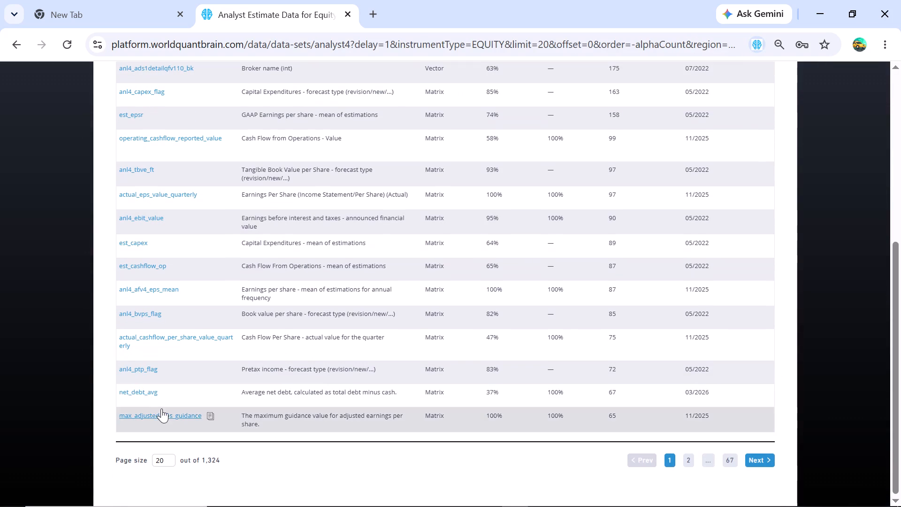
left_click(168, 363)
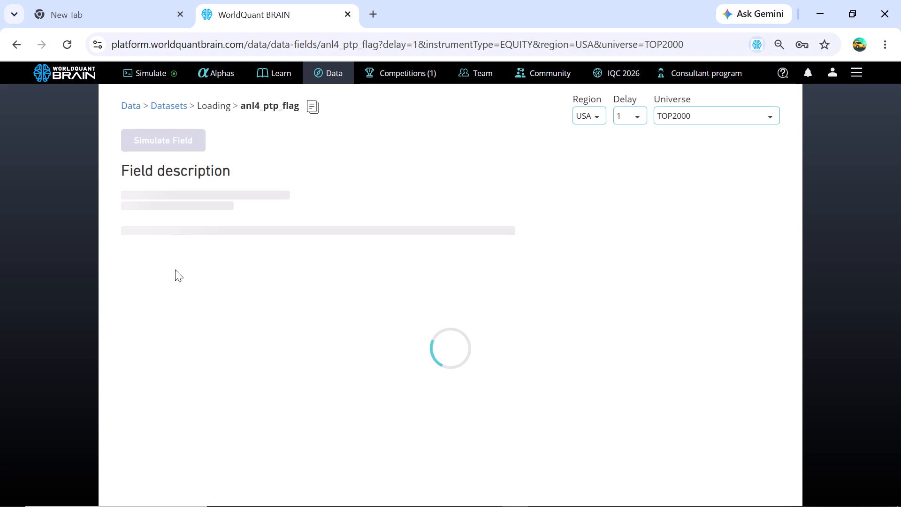
left_click(59, 192)
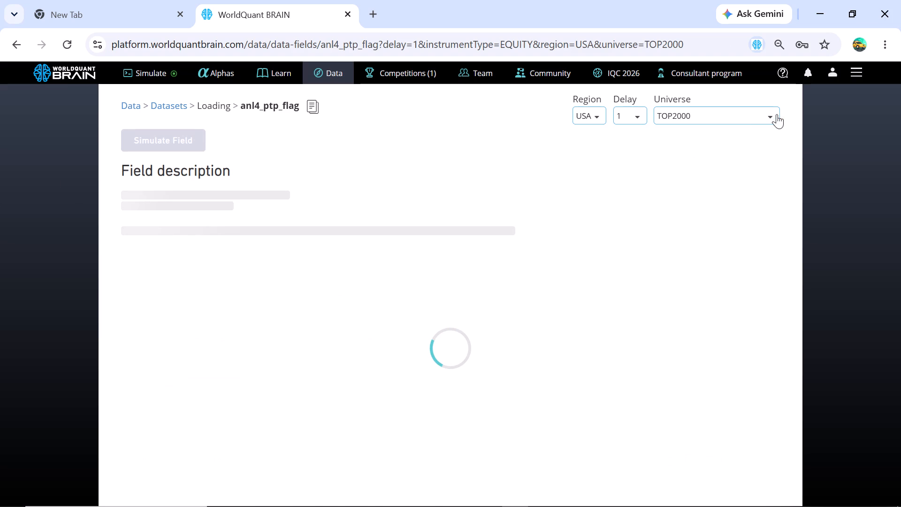
Set the data universe to TOP3000 for the anl4_ptp_flag field.
left_click(771, 113)
left_click(711, 125)
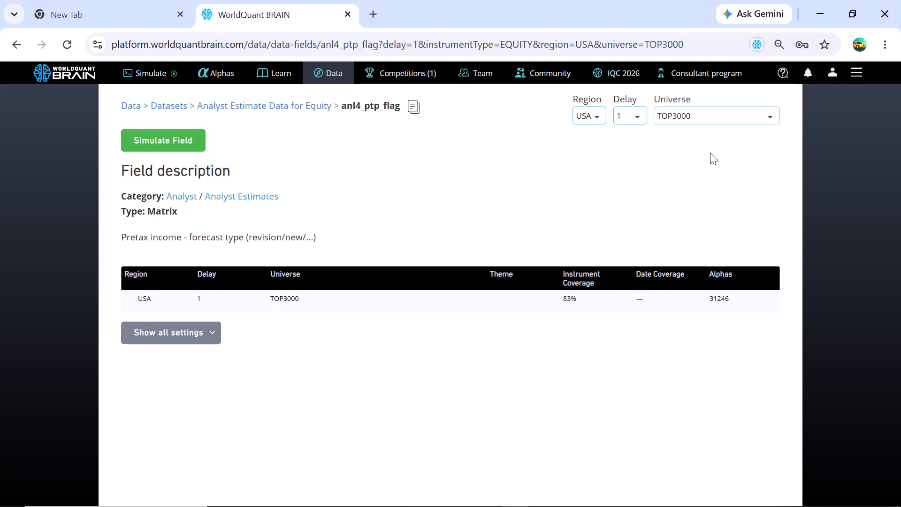
left_click(658, 272)
left_click(641, 278)
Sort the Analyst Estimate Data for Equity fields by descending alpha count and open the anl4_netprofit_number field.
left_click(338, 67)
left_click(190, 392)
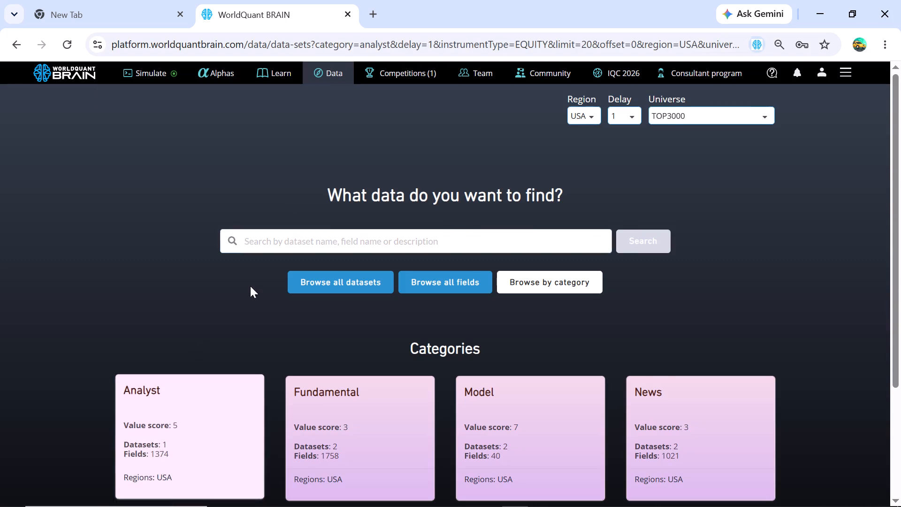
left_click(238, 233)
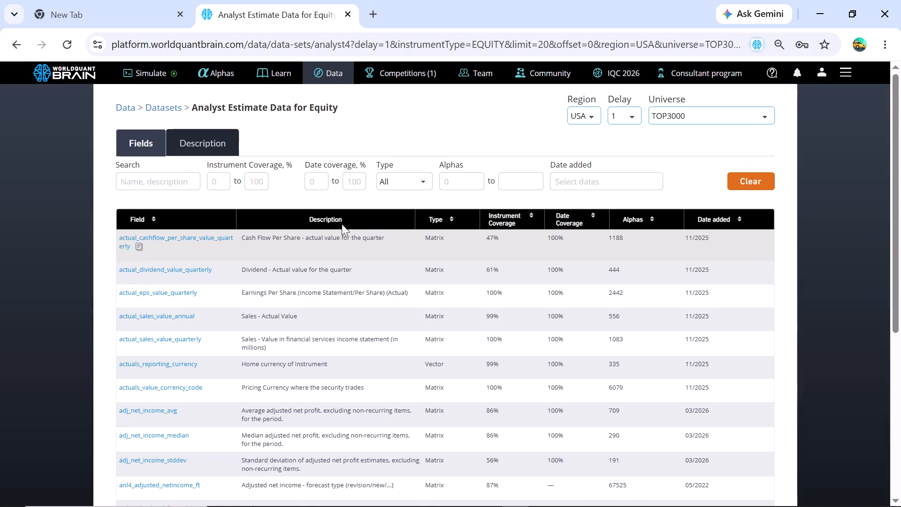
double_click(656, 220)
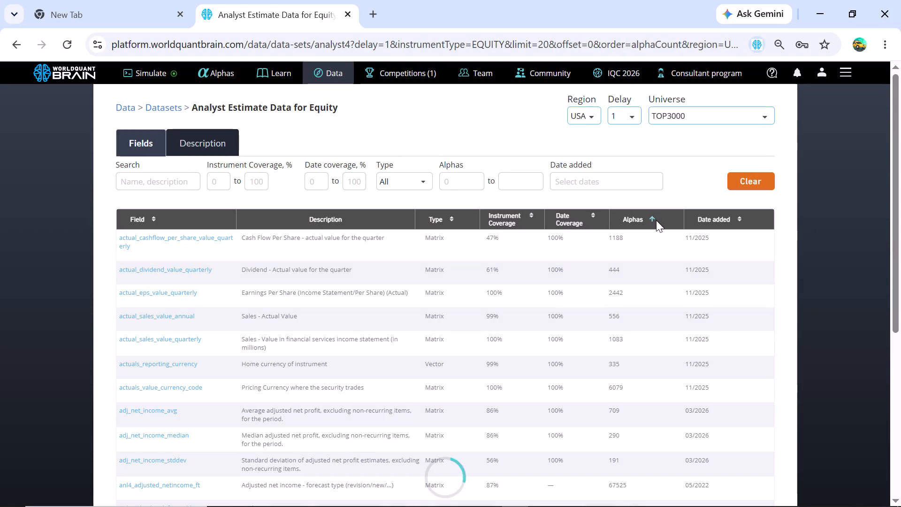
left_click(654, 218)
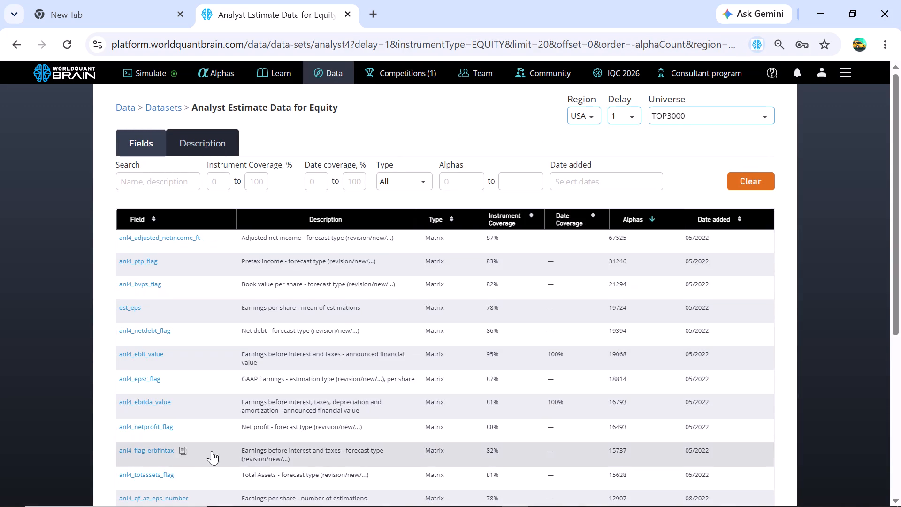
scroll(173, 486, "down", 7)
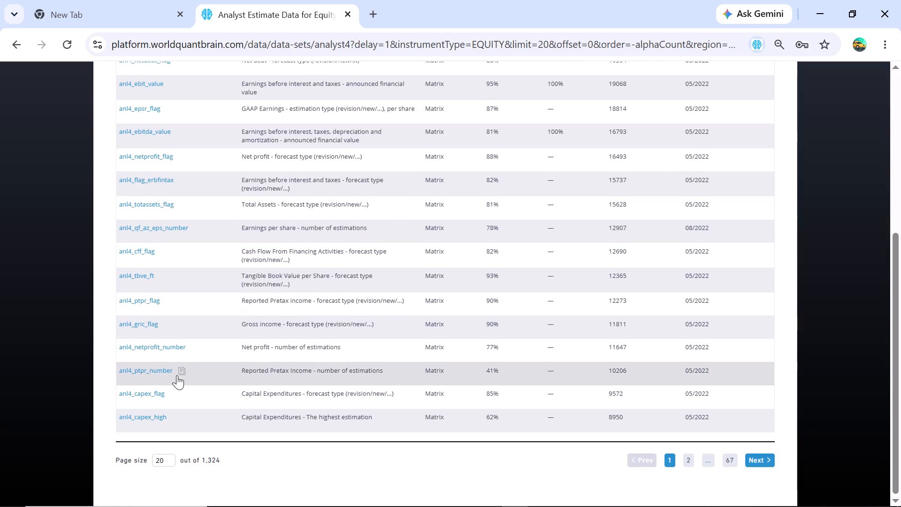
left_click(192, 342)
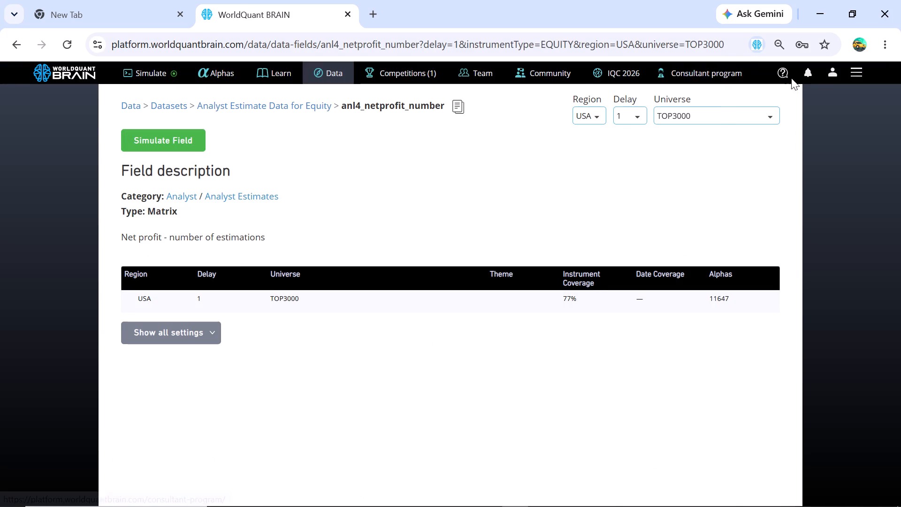
Reopen the Analyst Estimate Data for Equity fields, sort them by descending alpha count, and copy the anl4_gric_flag field name.
left_click(338, 67)
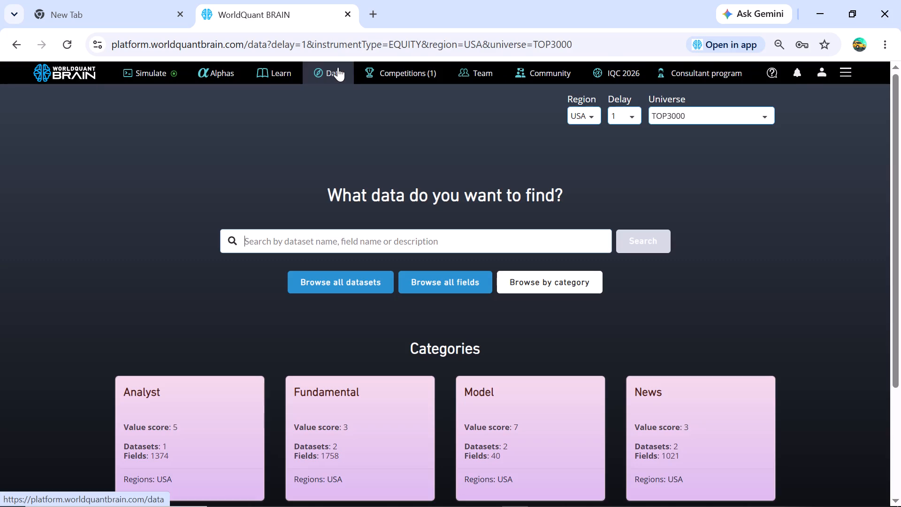
left_click(192, 403)
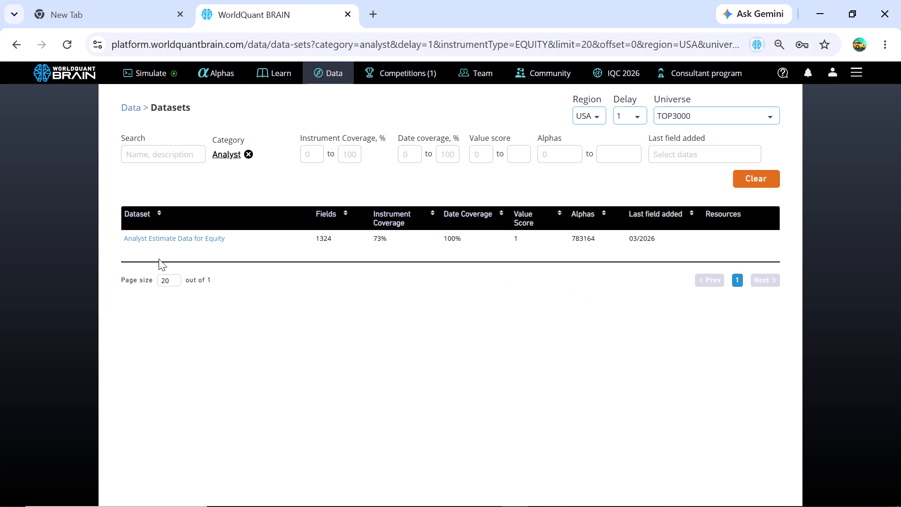
left_click(143, 235)
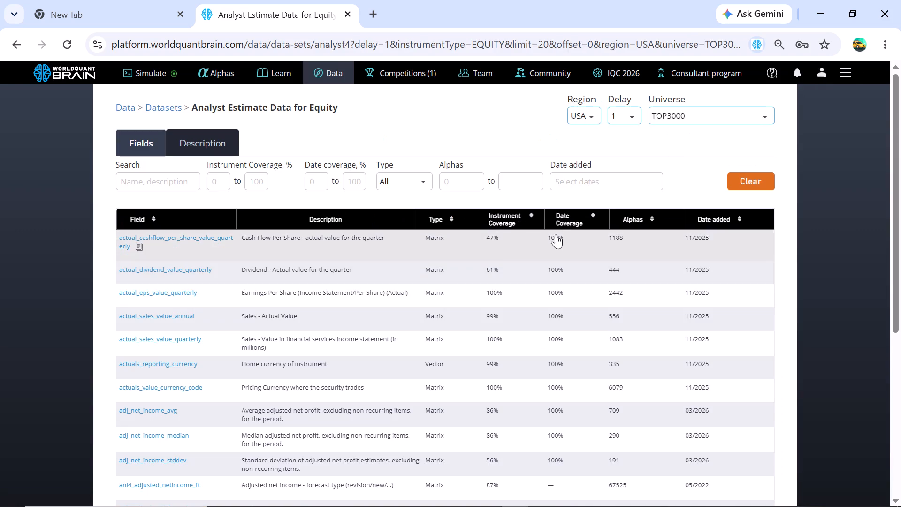
double_click(655, 218)
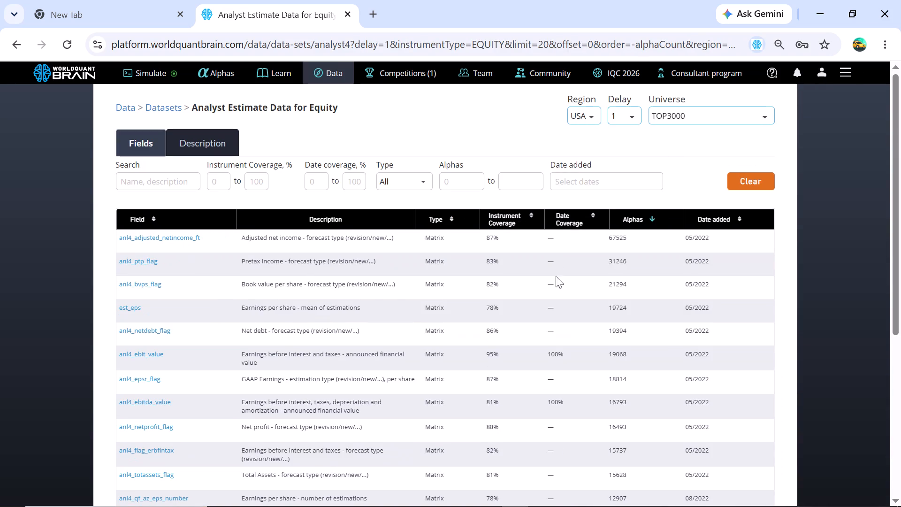
scroll(317, 425, "down", 4)
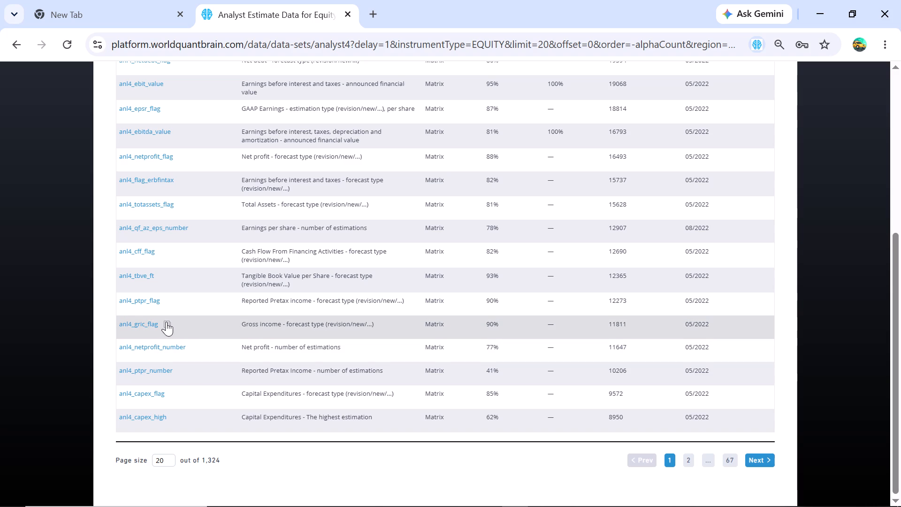
left_click(166, 322)
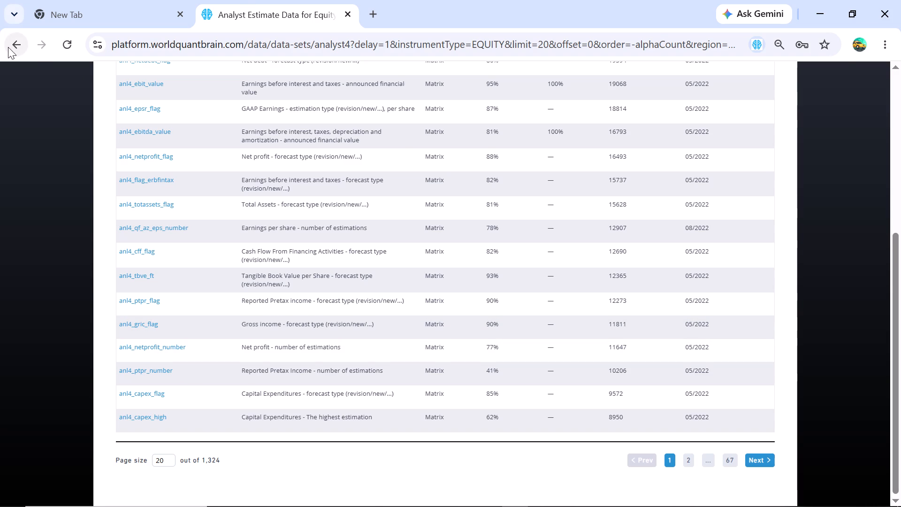
Return to the cloned simulation and replace max_adjusted_eps_guidance with anl4_gric_flag inside ts_rank.
left_click(8, 47)
left_click(166, 68)
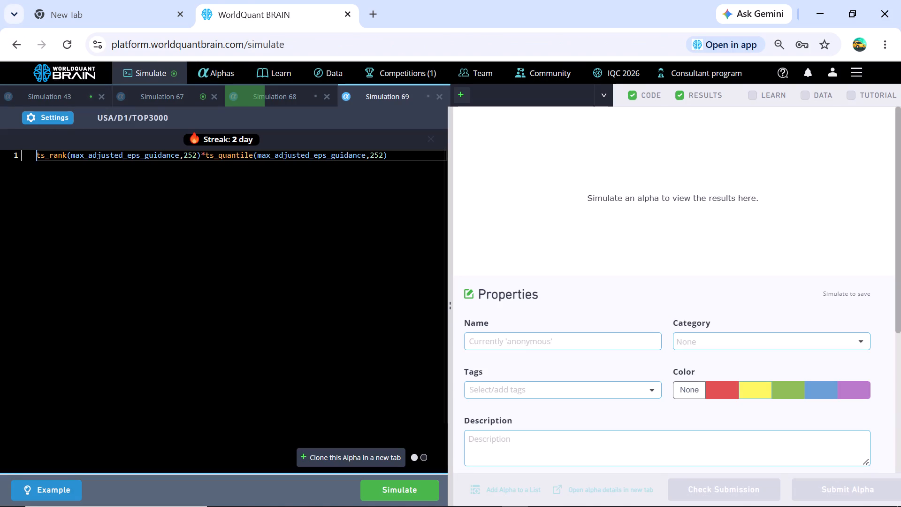
left_click(178, 157)
key("BackSpace")
key("BackSpace")
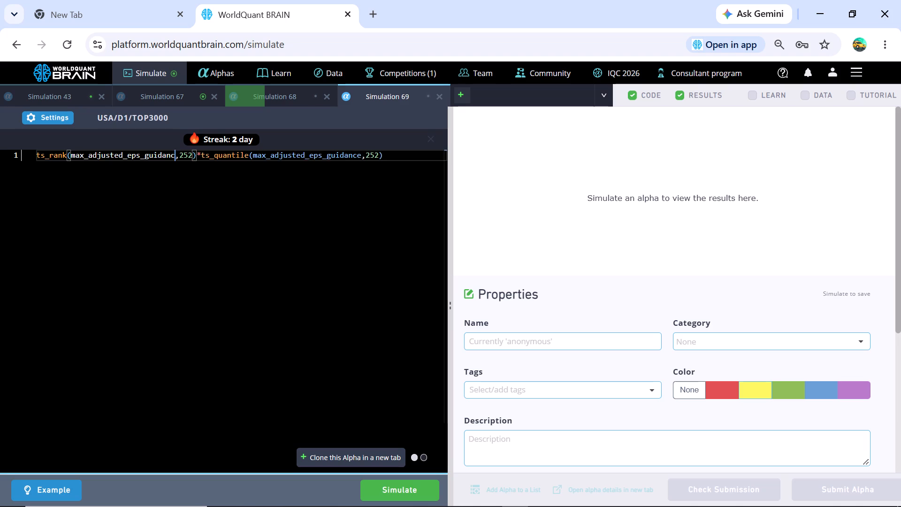
key("BackSpace")
key("BackSpace")
key("BackSpace")
key("BackSpace")
key("BackSpace")
key("BackSpace")
key("BackSpace")
key("BackSpace")
key("BackSpace")
key("BackSpace")
key("BackSpace")
key("BackSpace")
key("BackSpace")
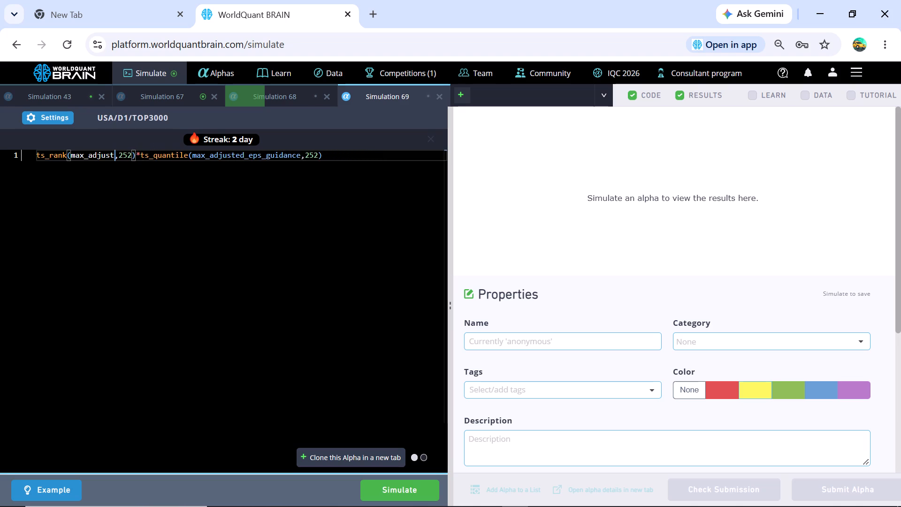
key("BackSpace")
key("BackSpace")
key("BackSpace")
key("BackSpace")
key("BackSpace")
key("BackSpace")
key("BackSpace")
key("BackSpace")
key("BackSpace")
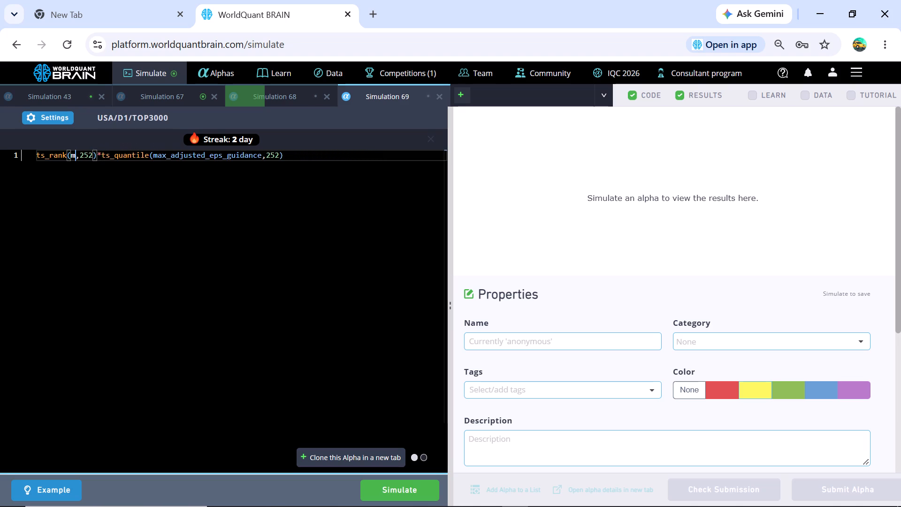
key("BackSpace")
key("ctrl+v")
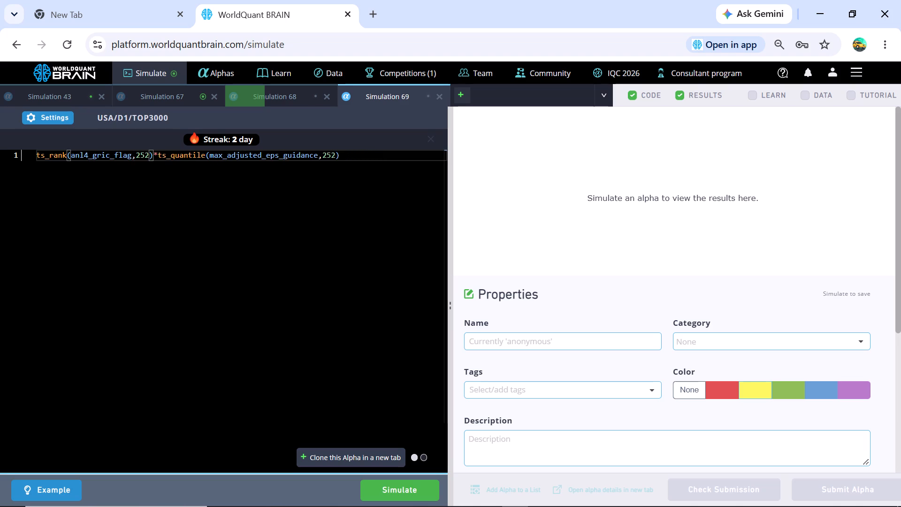
Replace max_adjusted_eps_guidance with anl4_gric_flag inside ts_quantile and simulate the alpha.
left_click(320, 153)
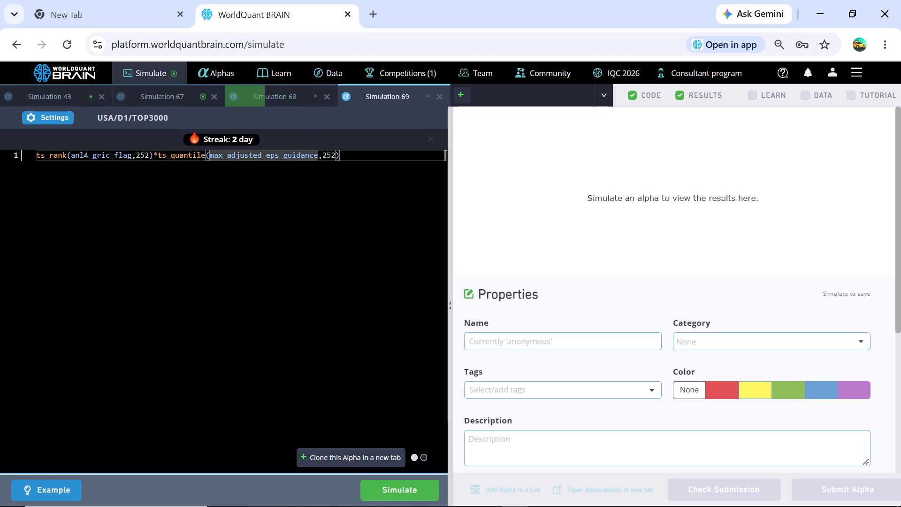
key("BackSpace")
key("BackSpace")
key("BackSpace")
key("BackSpace")
key("BackSpace")
key("BackSpace")
key("BackSpace")
key("BackSpace")
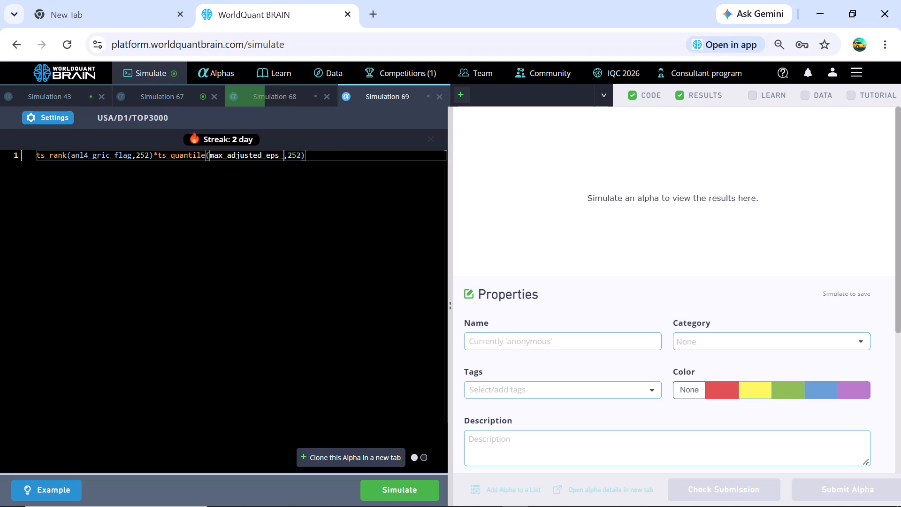
key("BackSpace")
key("BackSpace")
key("BackSpace")
key("BackSpace")
key("BackSpace")
key("BackSpace")
key("BackSpace")
key("BackSpace")
key("BackSpace")
key("BackSpace")
key("BackSpace")
key("BackSpace")
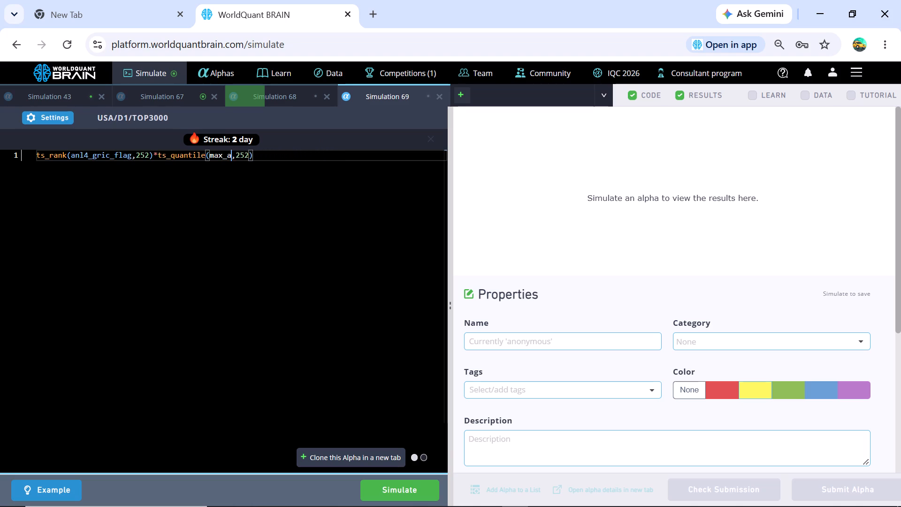
key("BackSpace")
key("BackSpace")
key("BackSpace")
key("BackSpace")
key("BackSpace")
key("ctrl+v")
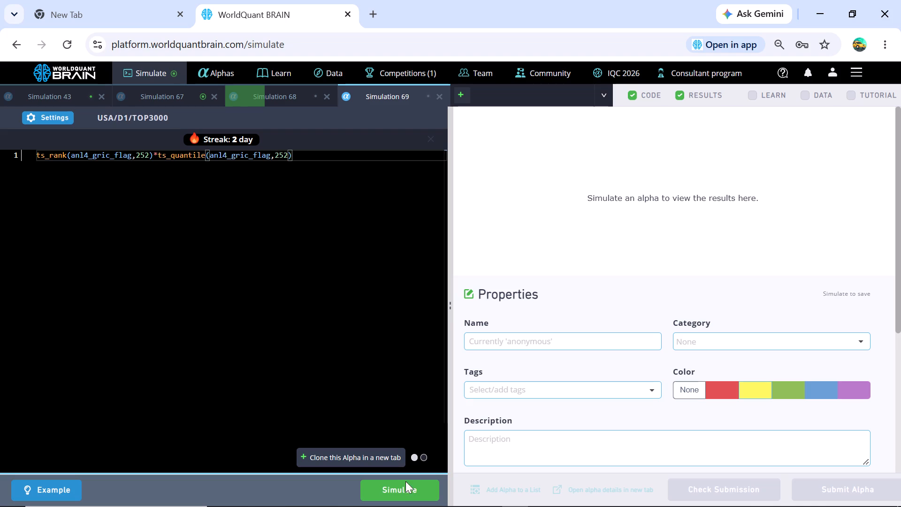
left_click(409, 492)
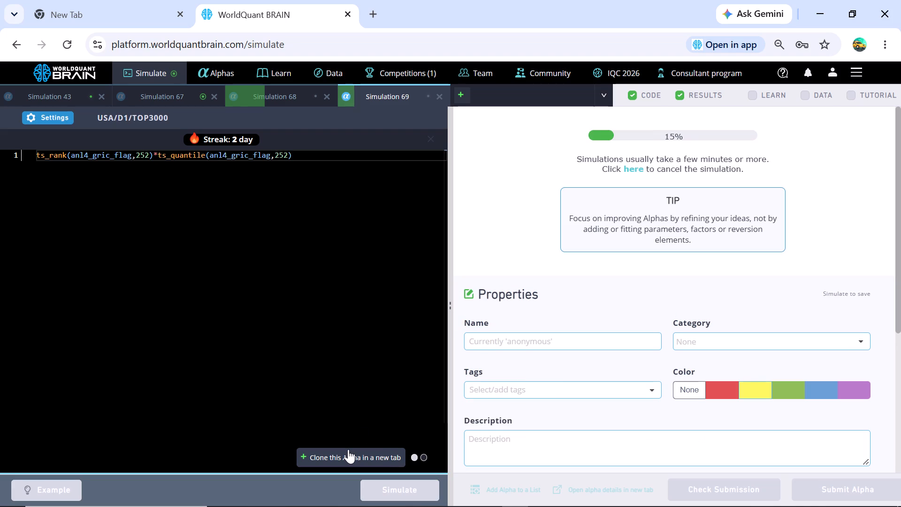
Clone the anl4_gric_flag alpha into a new simulation.
left_click(348, 449)
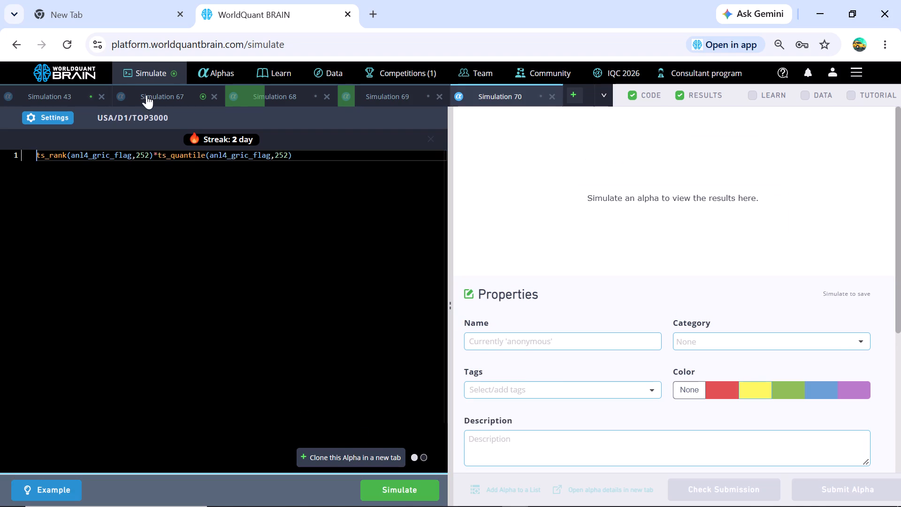
Examine the failed IS tests of the est_capex alpha and close its simulation.
left_click(134, 92)
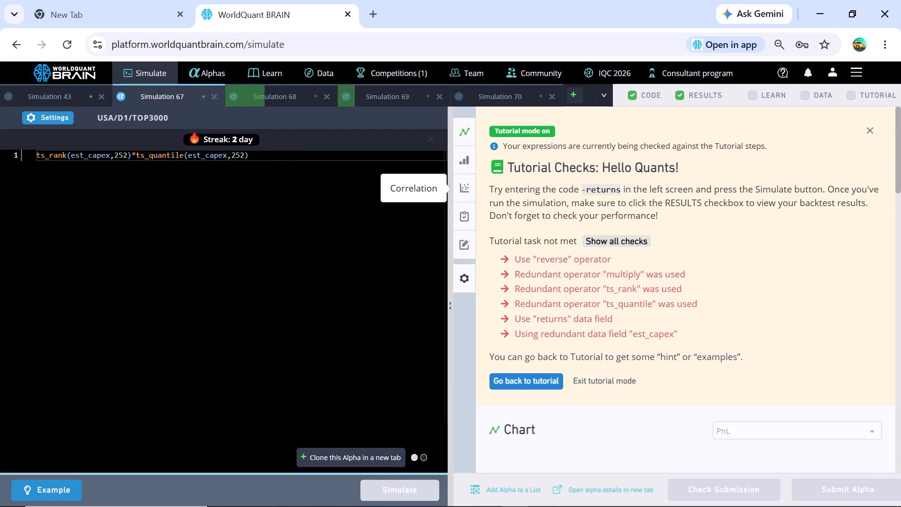
scroll(557, 284, "down", 11)
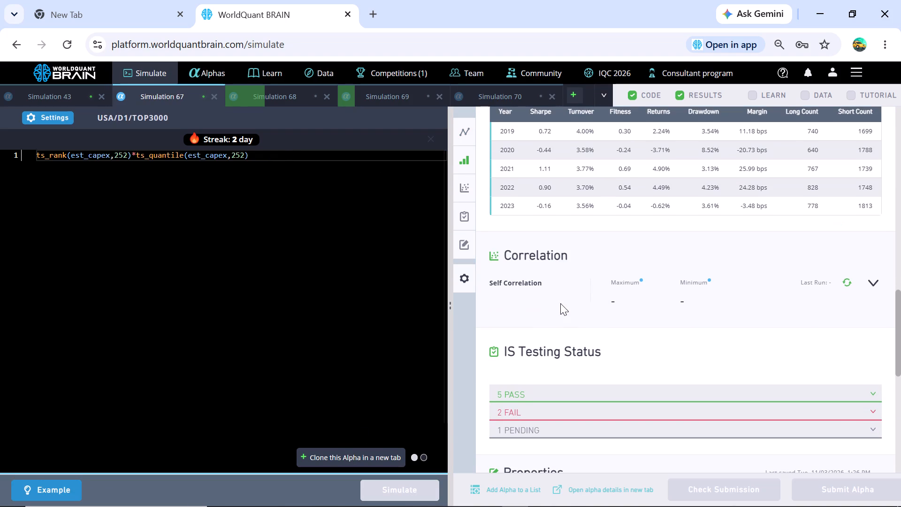
left_click(517, 409)
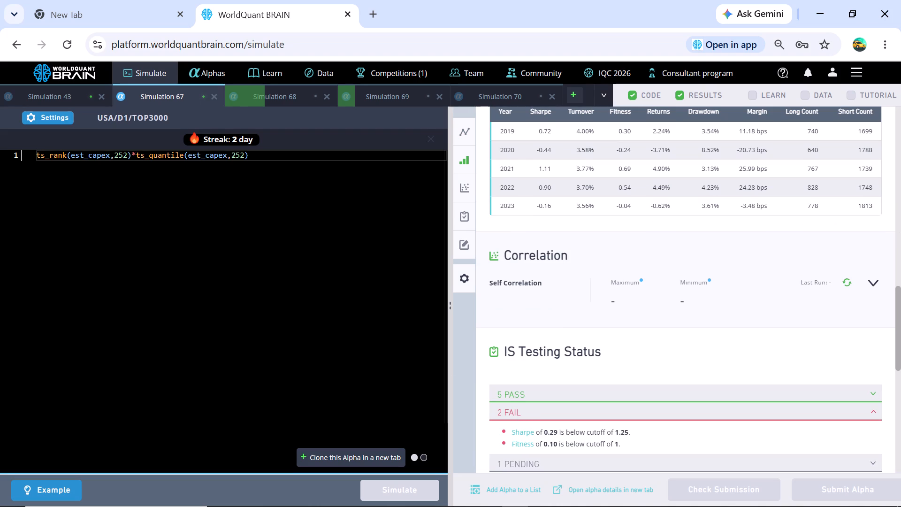
left_click(213, 92)
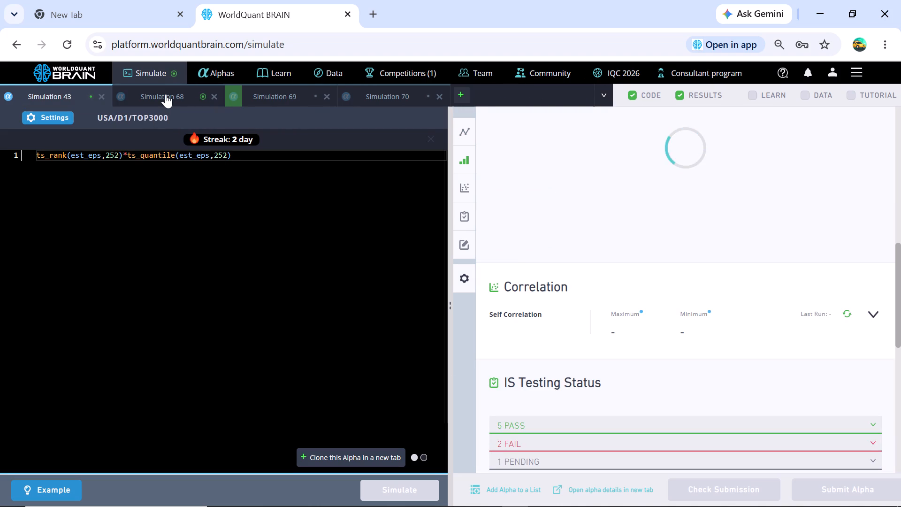
Check the IS testing status of the max_adjusted_eps_guidance alpha and close its simulation.
left_click(166, 94)
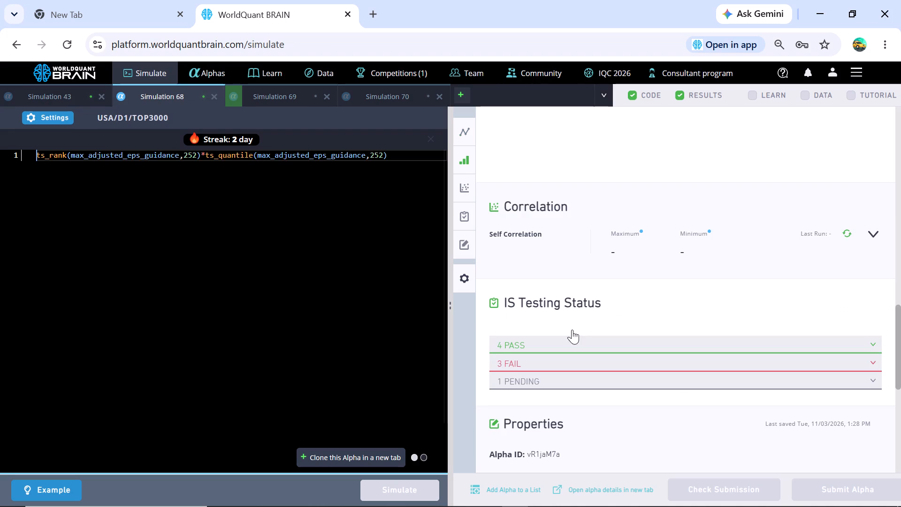
left_click(216, 94)
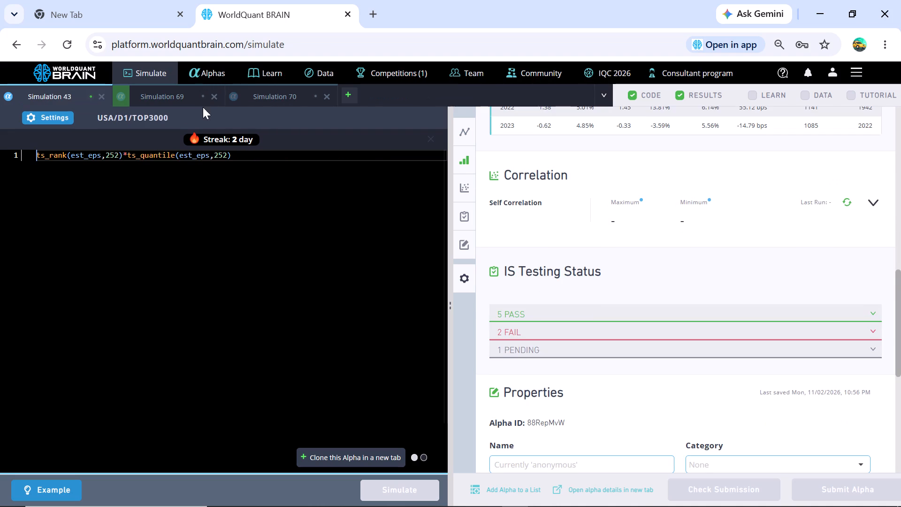
Switch to the newly cloned, unsimulated anl4_gric_flag alpha.
left_click(265, 90)
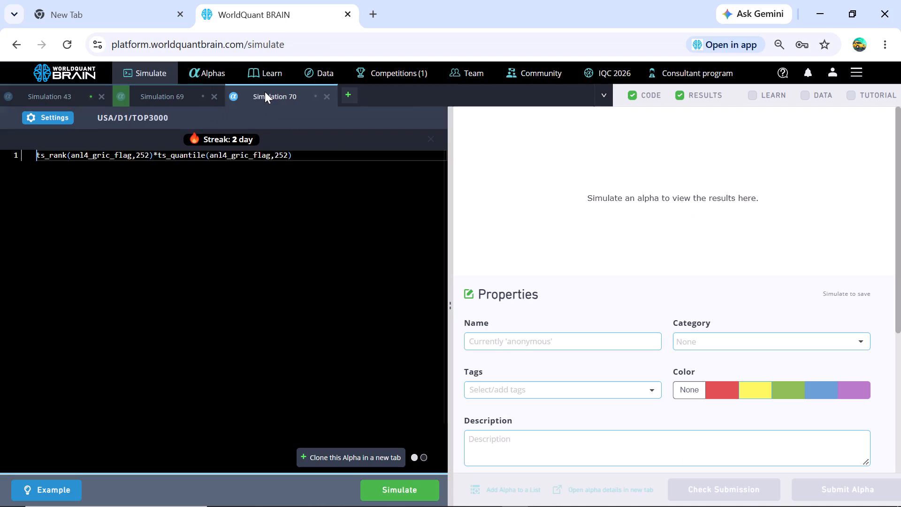
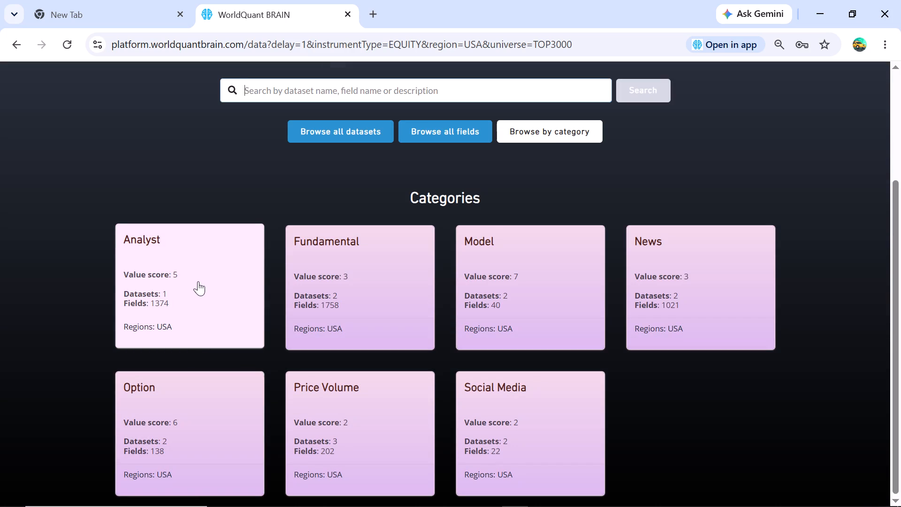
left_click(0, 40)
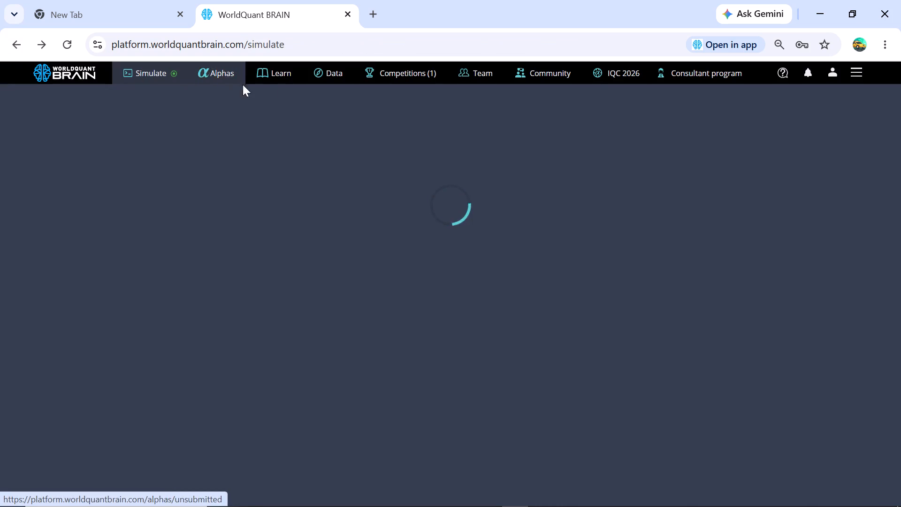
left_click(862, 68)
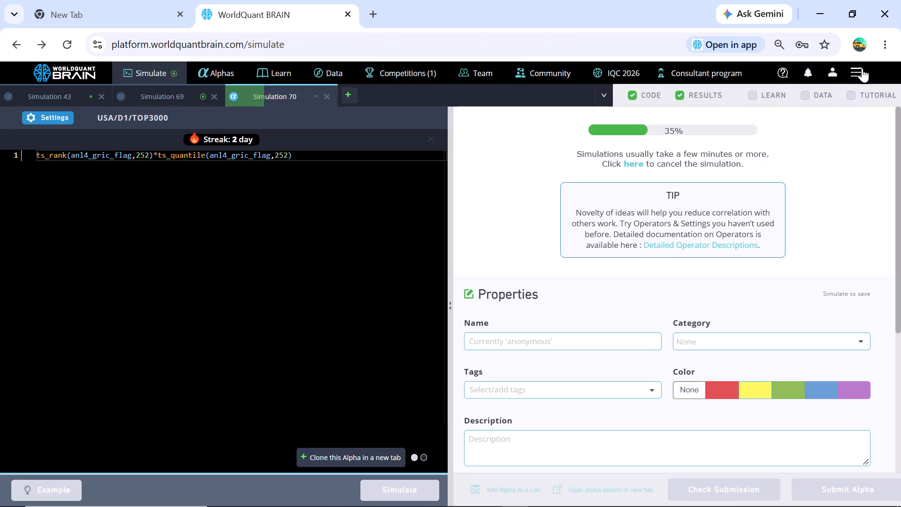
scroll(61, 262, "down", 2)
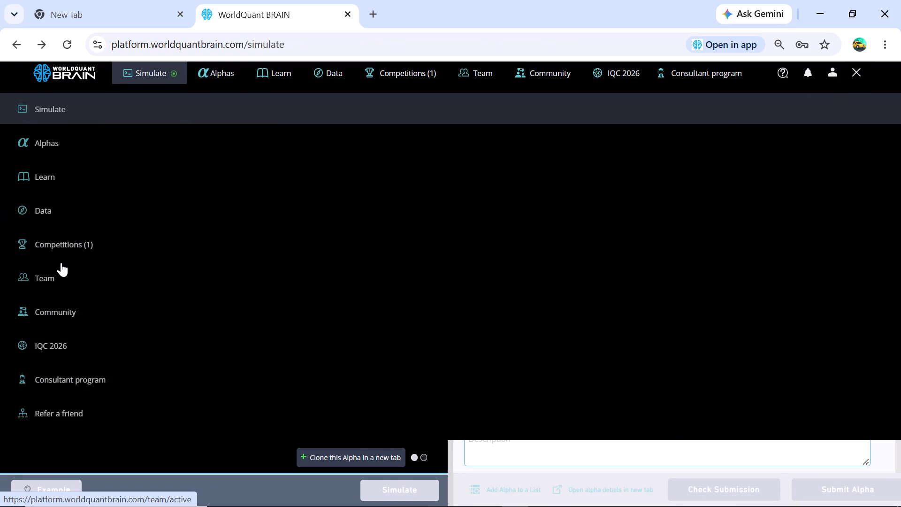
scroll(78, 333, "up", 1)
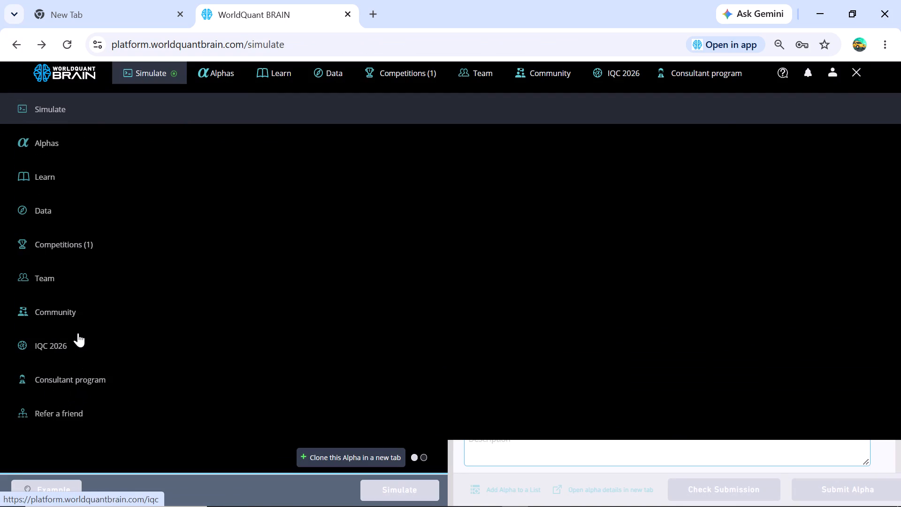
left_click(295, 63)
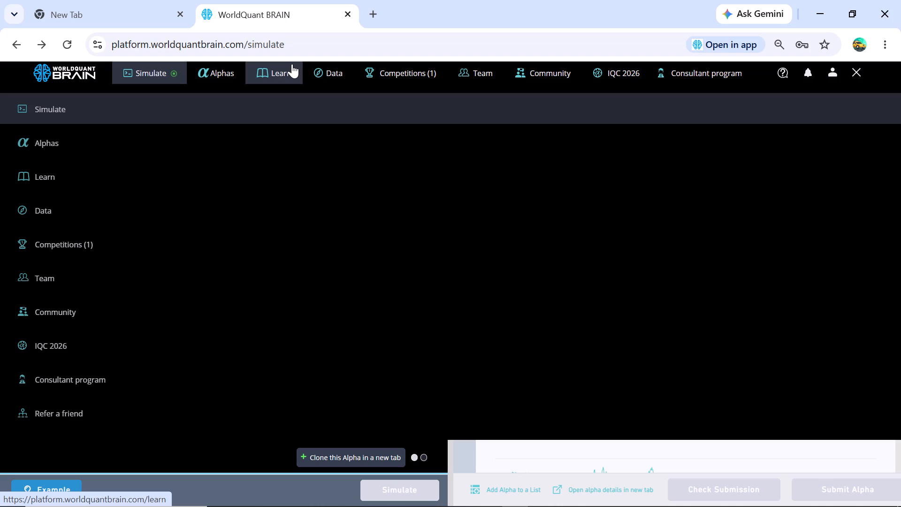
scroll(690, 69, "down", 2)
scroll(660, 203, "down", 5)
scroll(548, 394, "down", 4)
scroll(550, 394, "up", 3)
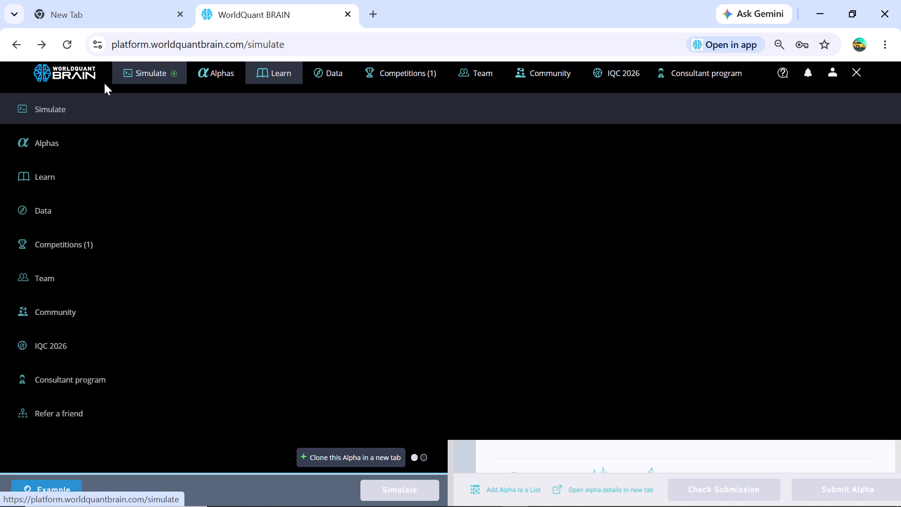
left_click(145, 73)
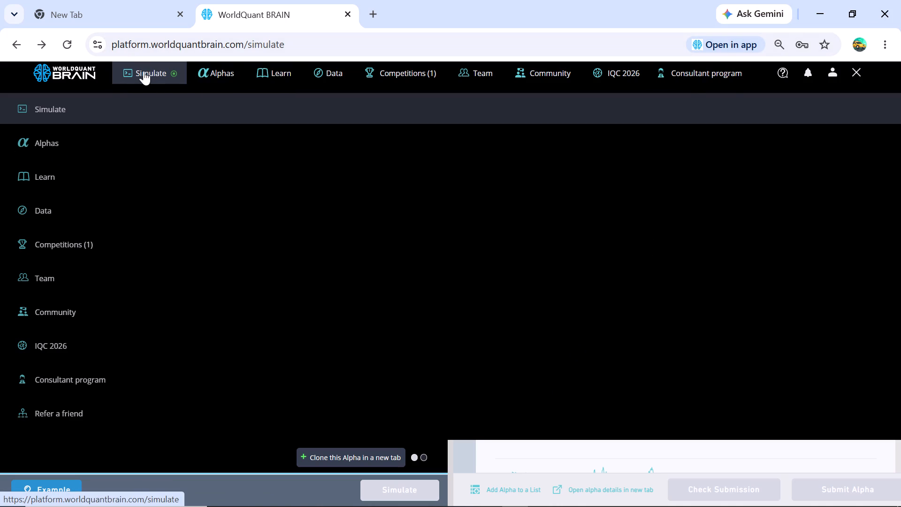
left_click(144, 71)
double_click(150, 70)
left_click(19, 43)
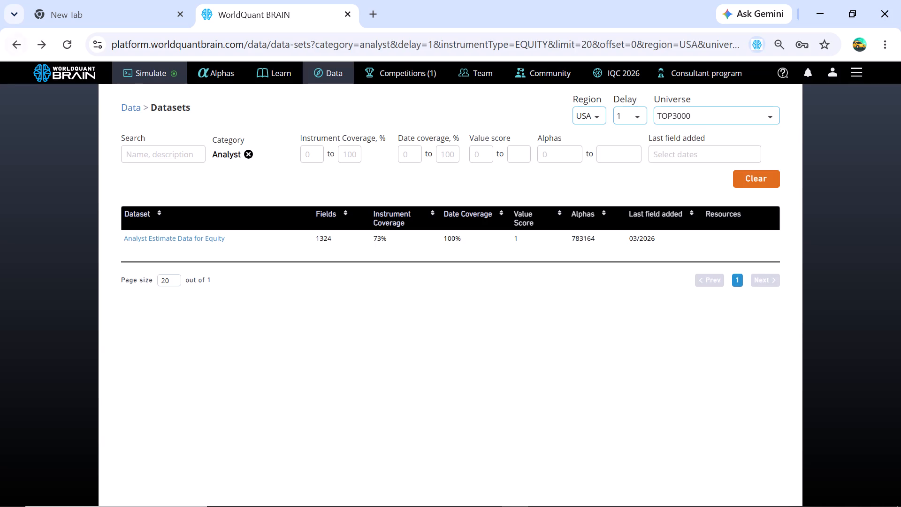
Check the IS testing status of the original anl4_gric_flag alpha in Simulation 69 and close its simulation.
left_click(141, 69)
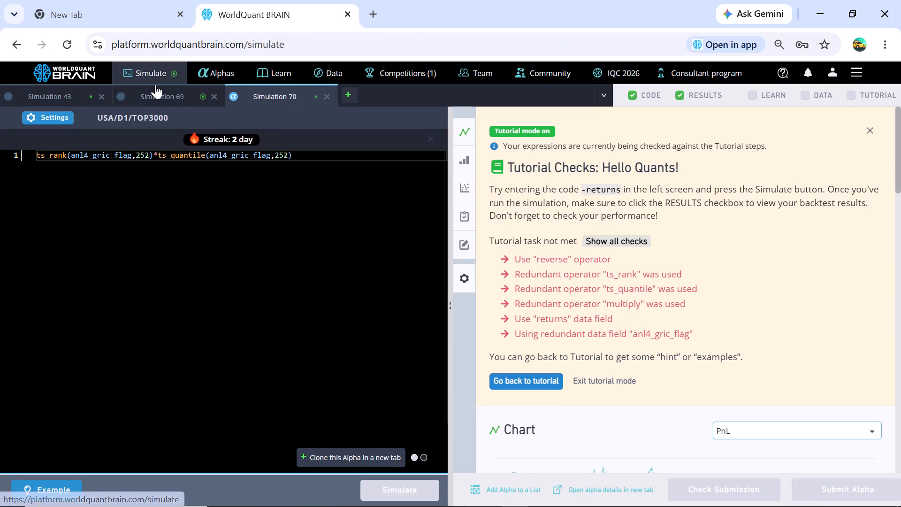
left_click(156, 90)
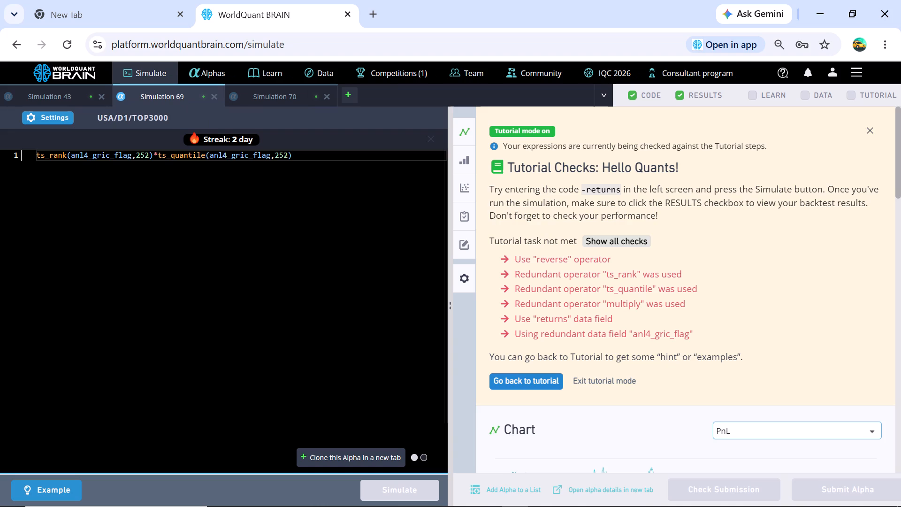
scroll(518, 220, "down", 11)
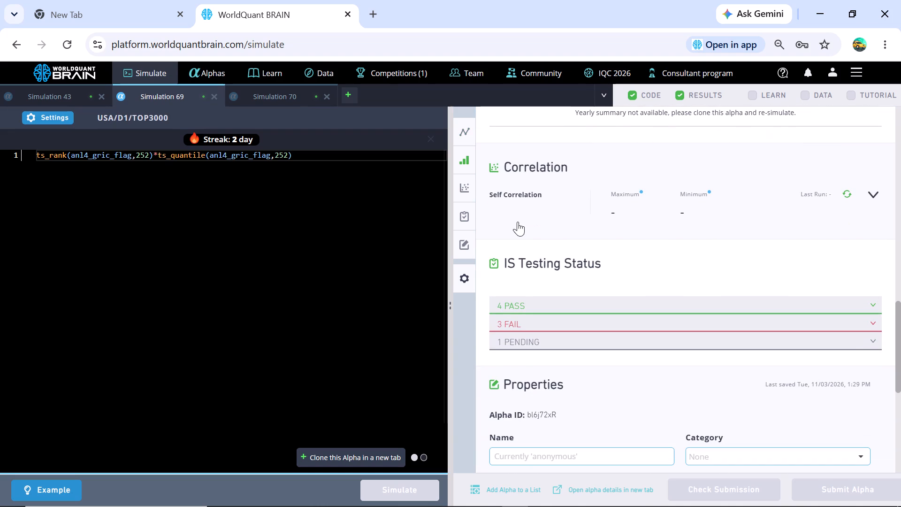
left_click(216, 100)
Check the yearly summary and IS testing status of the cloned anl4_gric_flag alpha in Simulation 70 and close its simulation.
left_click(189, 97)
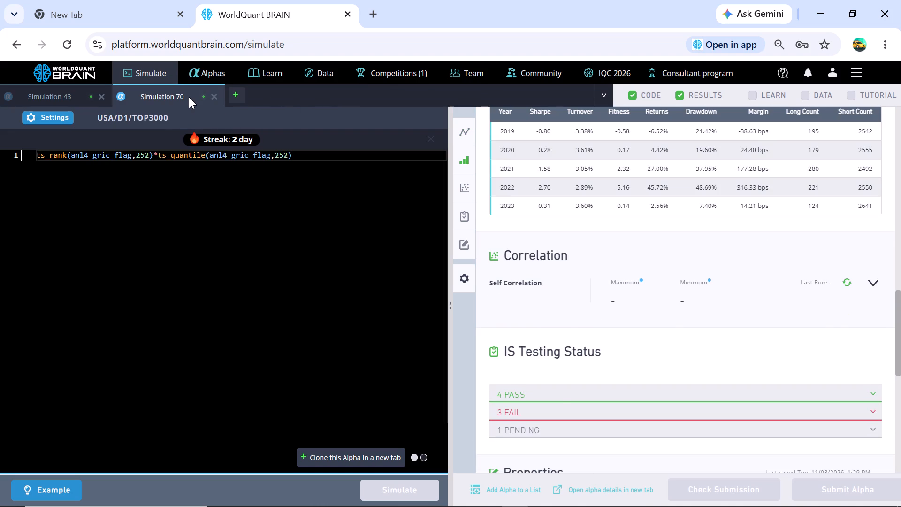
left_click(214, 92)
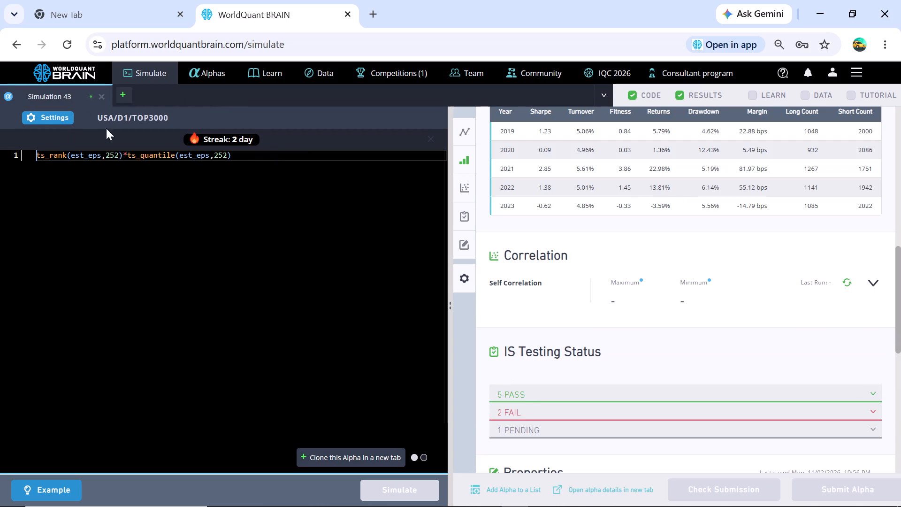
Clone the est_eps alpha into a new simulation.
left_click(375, 460)
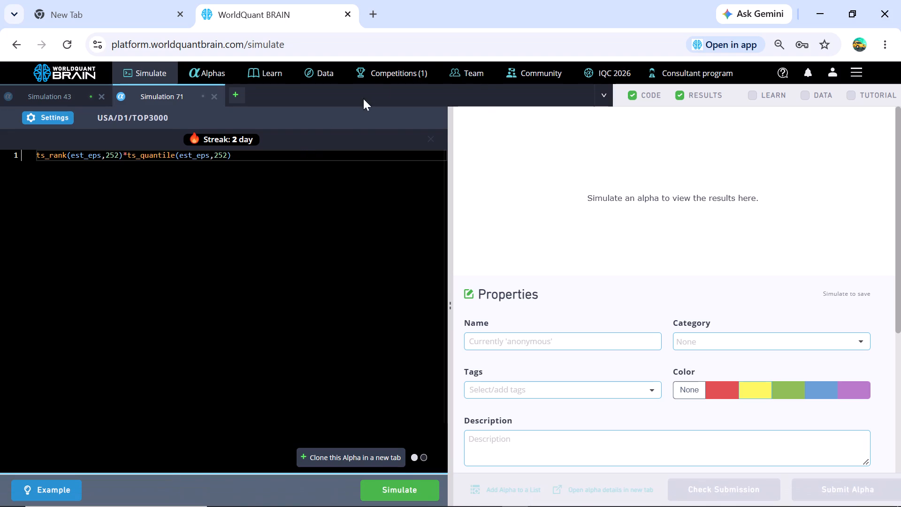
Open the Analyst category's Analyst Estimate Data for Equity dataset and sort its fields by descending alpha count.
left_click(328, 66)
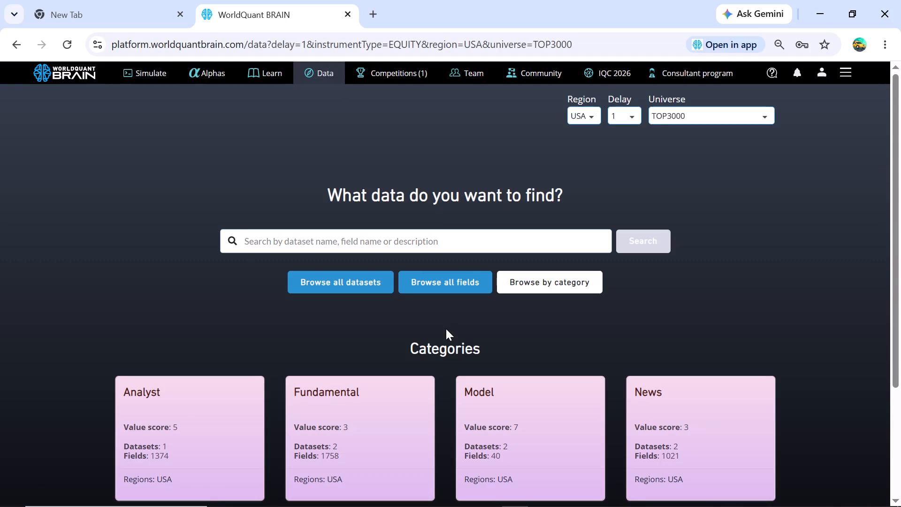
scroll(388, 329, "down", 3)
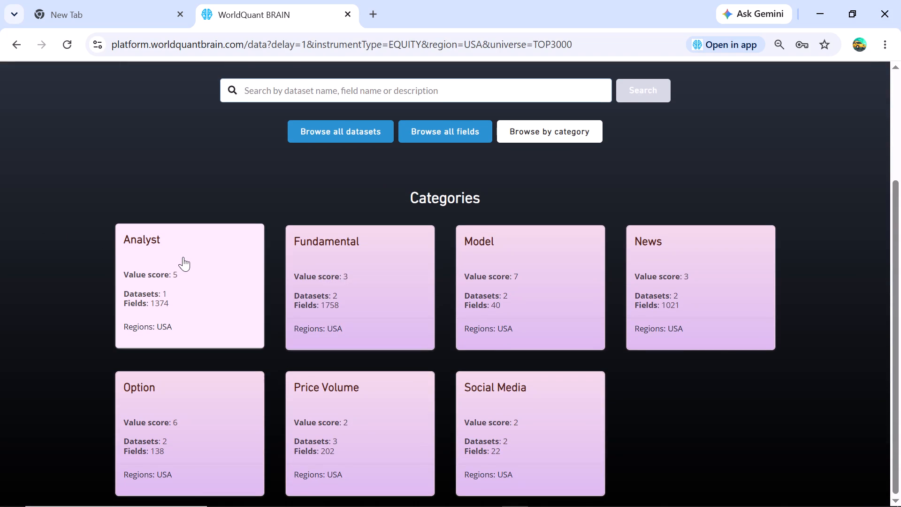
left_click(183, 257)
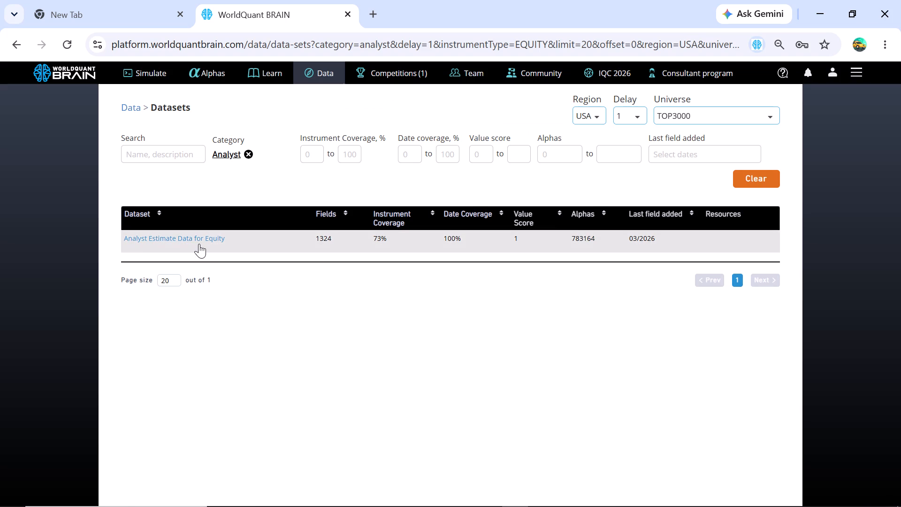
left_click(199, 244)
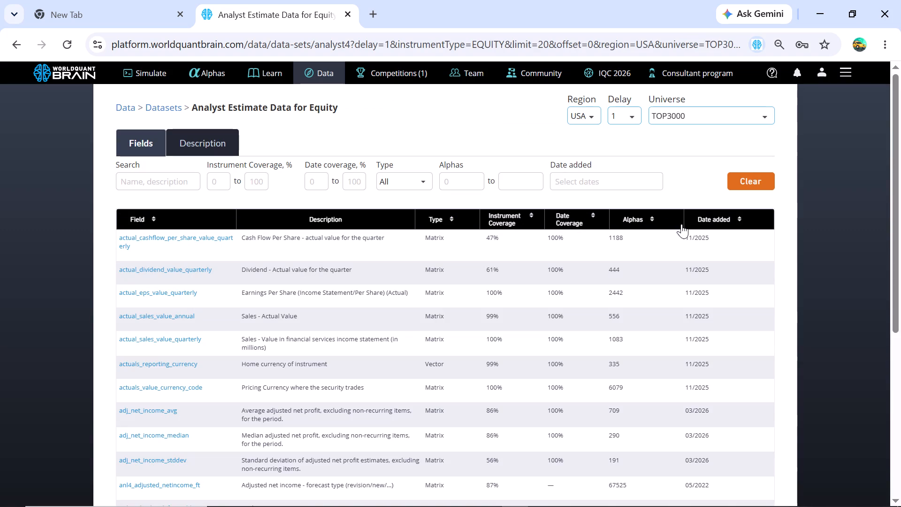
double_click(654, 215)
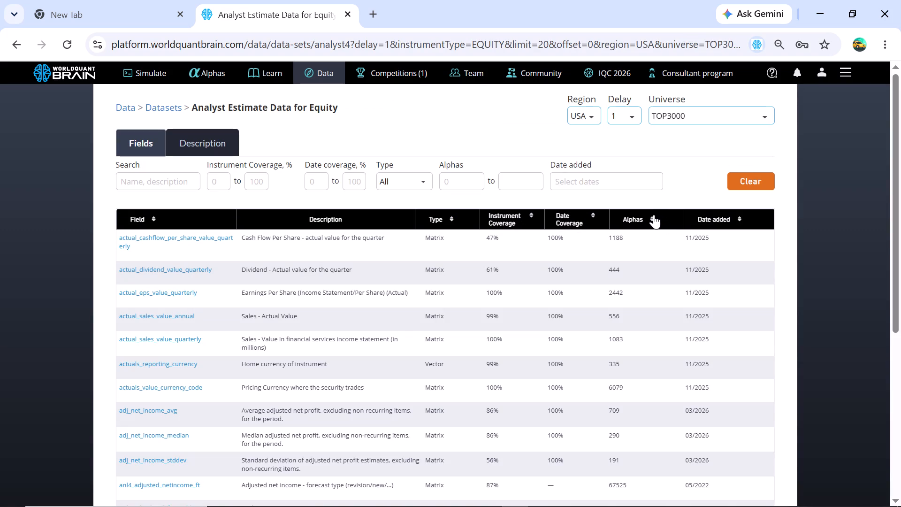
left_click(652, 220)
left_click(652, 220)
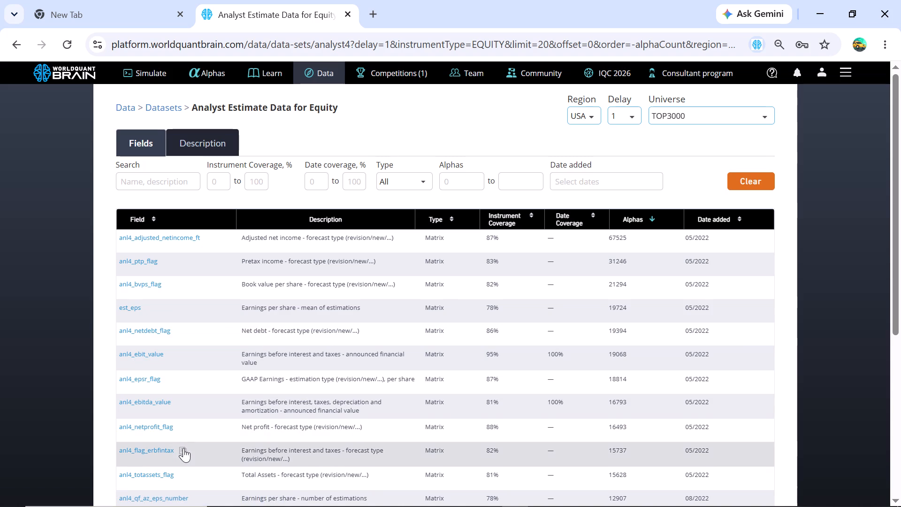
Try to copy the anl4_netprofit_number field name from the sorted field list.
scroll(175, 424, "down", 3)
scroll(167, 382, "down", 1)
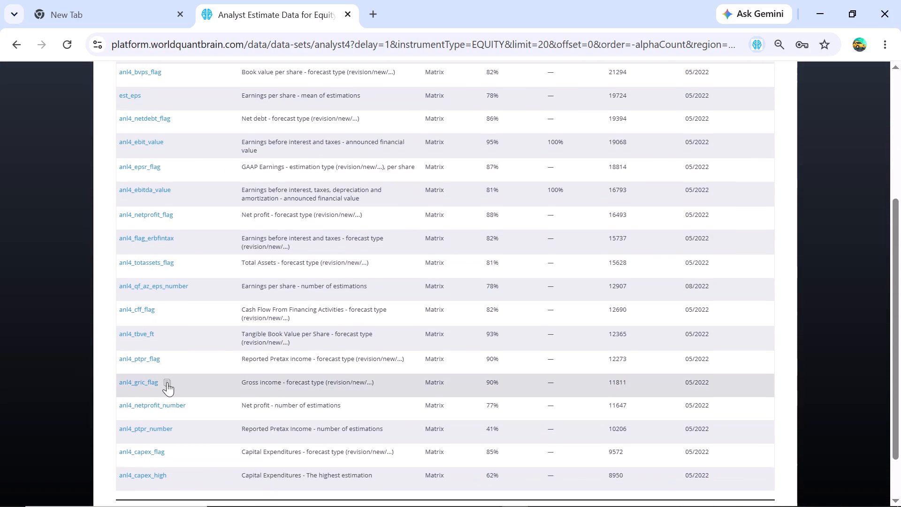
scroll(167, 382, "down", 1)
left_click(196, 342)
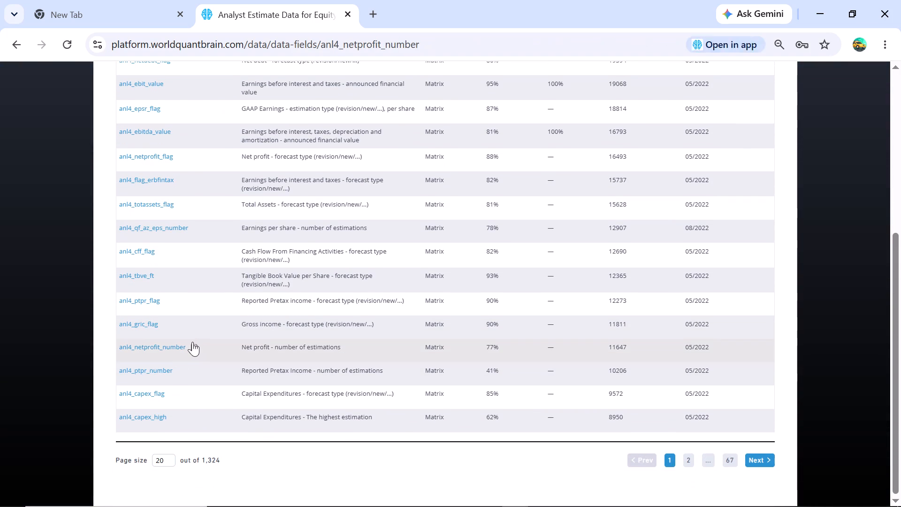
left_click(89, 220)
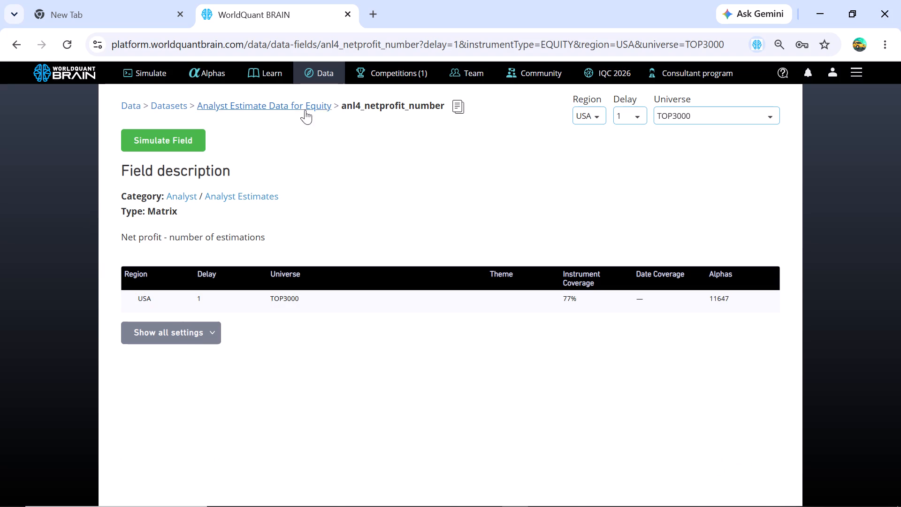
Copy the anl4_netprofit_number field name from the Analyst Estimate Data for Equity fields, sorted by descending alpha count.
left_click(327, 65)
left_click(191, 395)
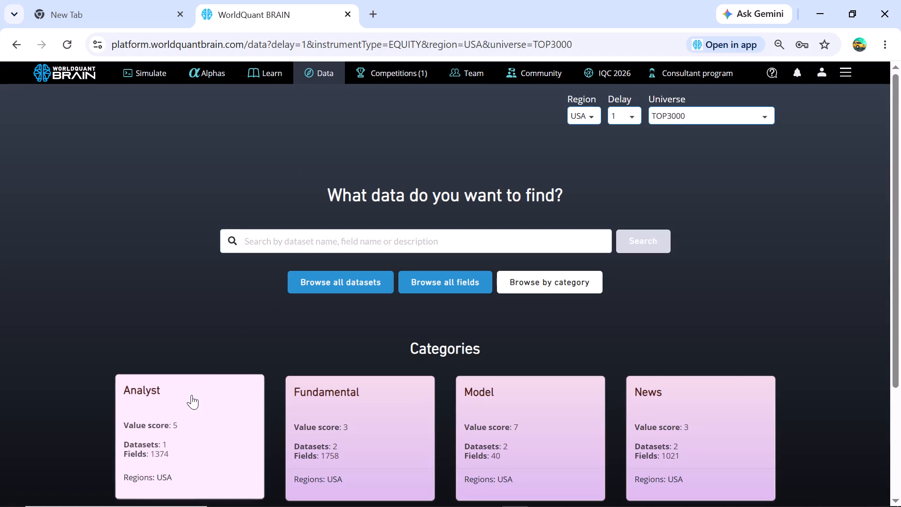
left_click(258, 234)
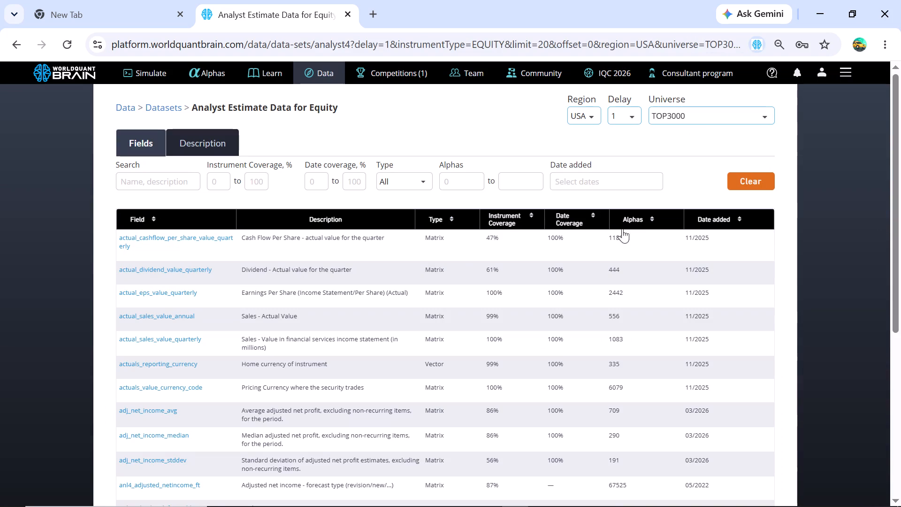
double_click(652, 215)
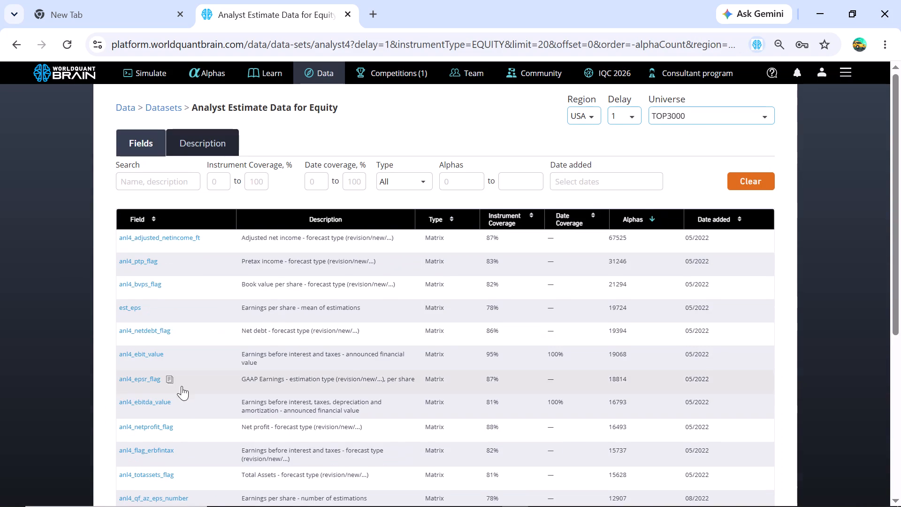
scroll(180, 407, "down", 3)
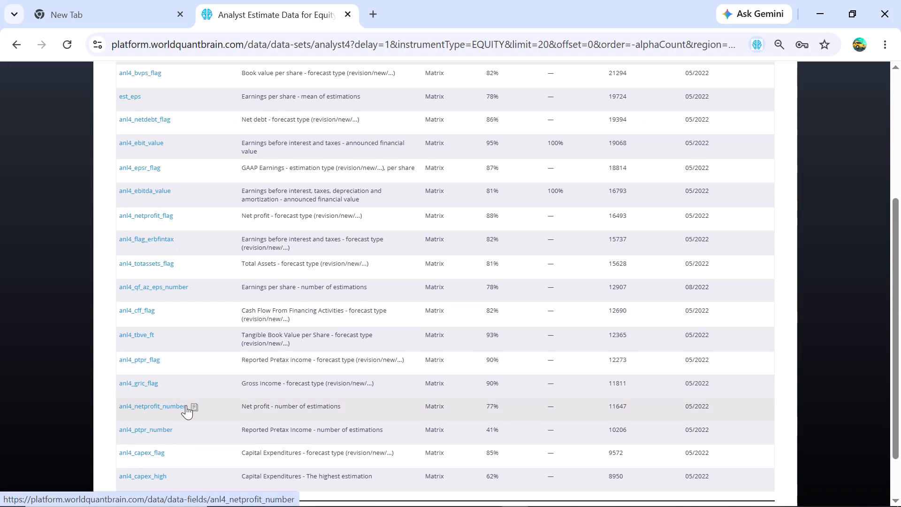
left_click(197, 408)
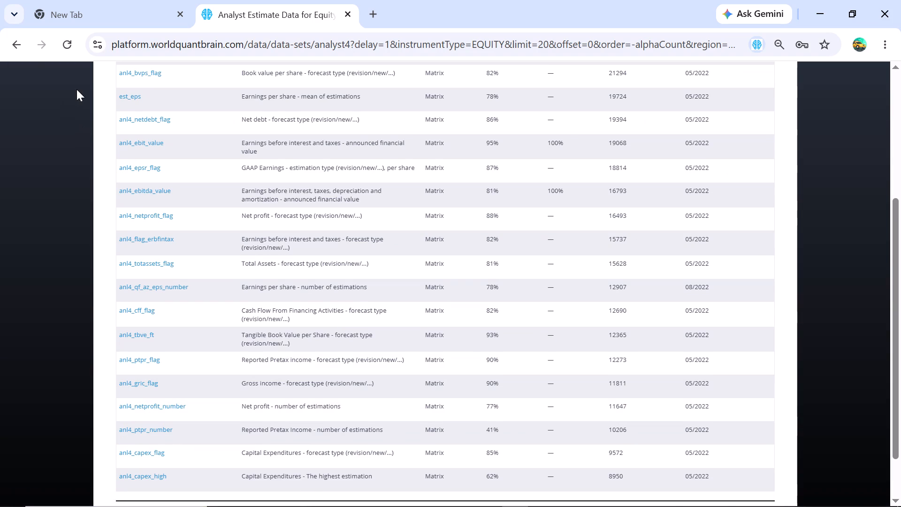
Return to the simulations and switch to the already simulated est_eps alpha in Simulation 43.
left_click(23, 41)
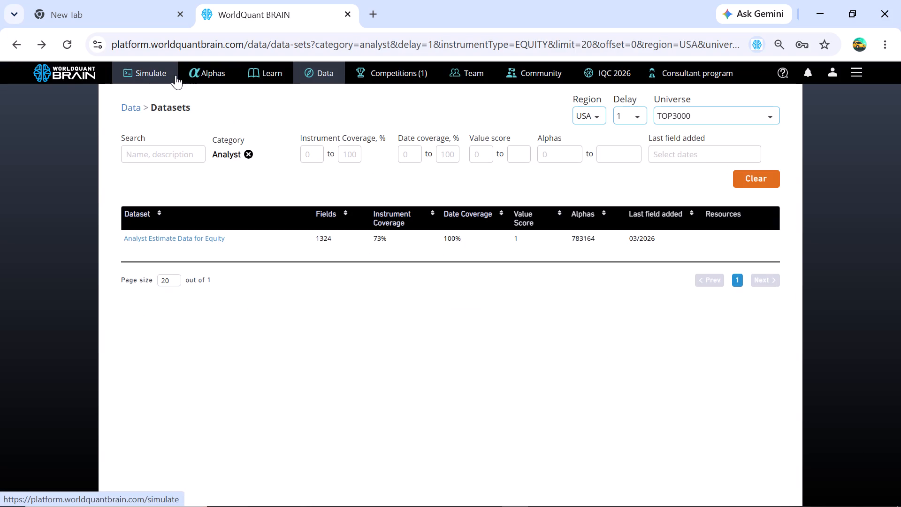
left_click(153, 75)
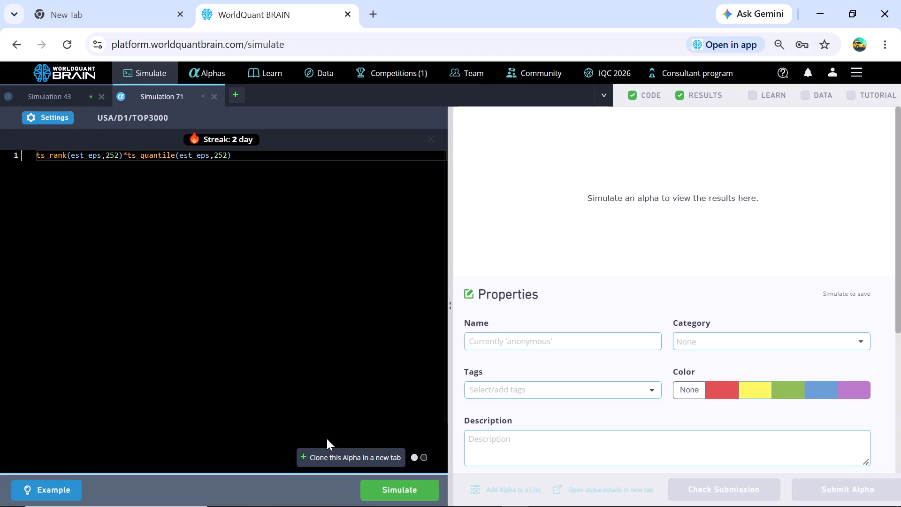
left_click(40, 98)
left_click(55, 94)
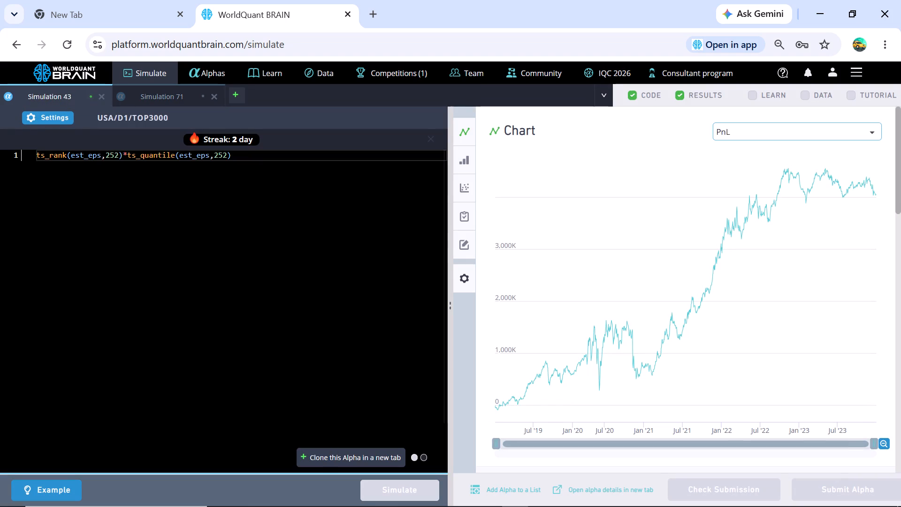
Clone the est_eps alpha, replace the ts_rank field with anl4_netprofit_number while keeping est_eps in ts_quantile, and simulate it.
left_click(318, 452)
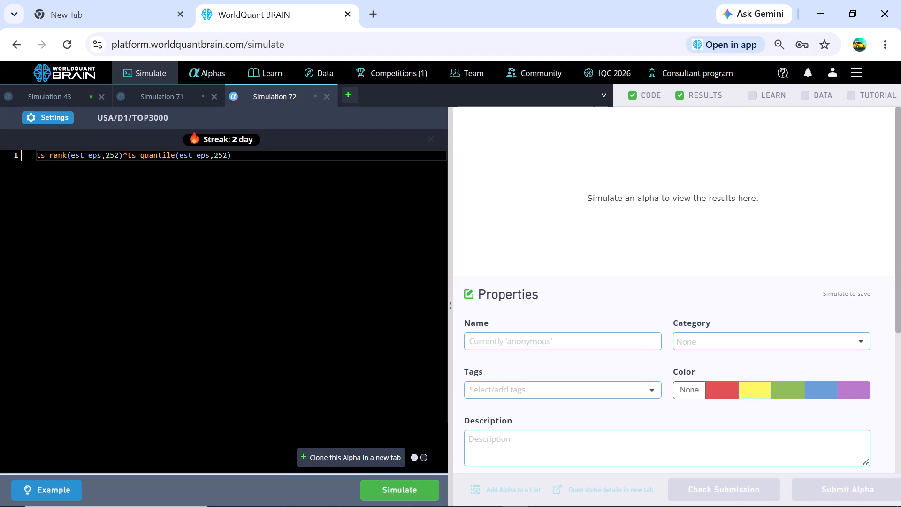
left_click(99, 158)
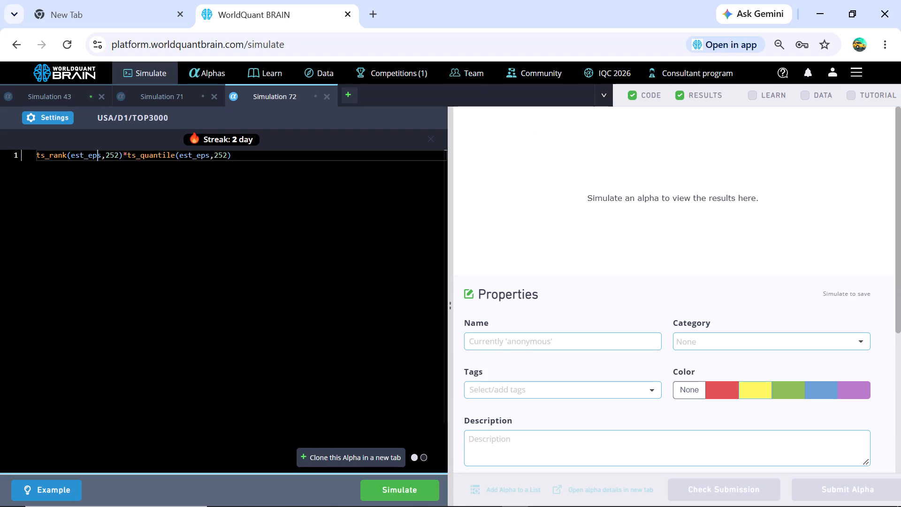
left_click(101, 159)
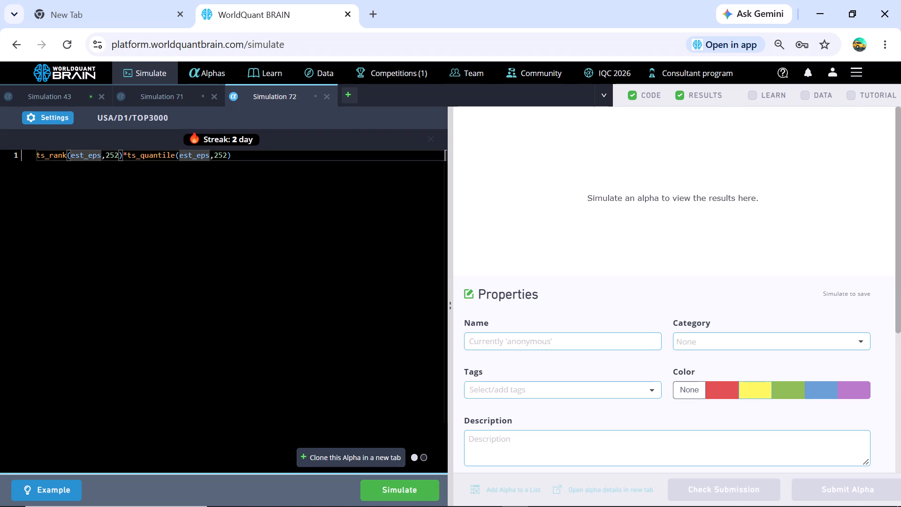
key("BackSpace")
key("BackSpace")
key("BackSpace")
key("BackSpace")
key("BackSpace")
key("BackSpace")
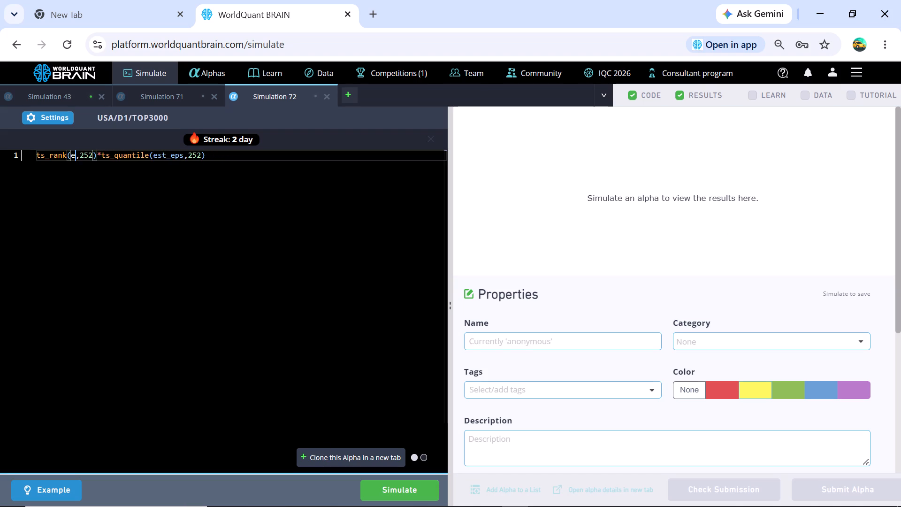
key("BackSpace")
key("ctrl+v")
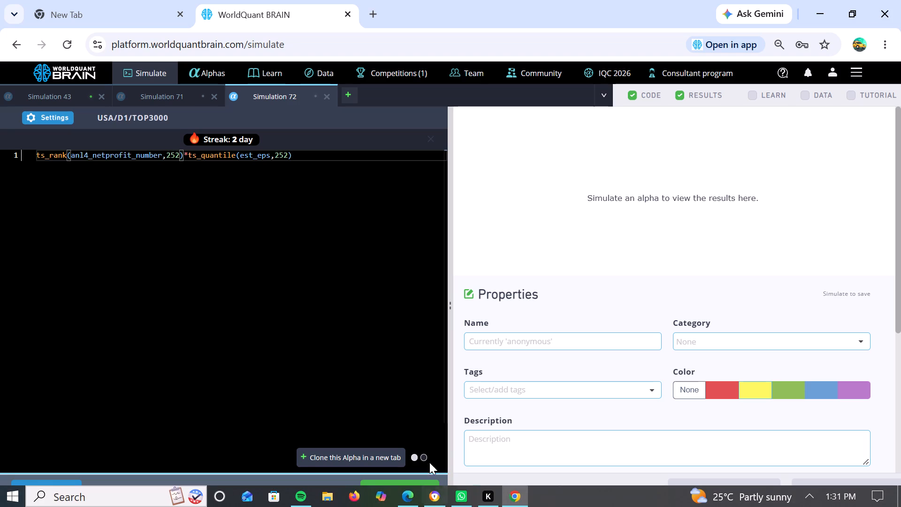
left_click(393, 492)
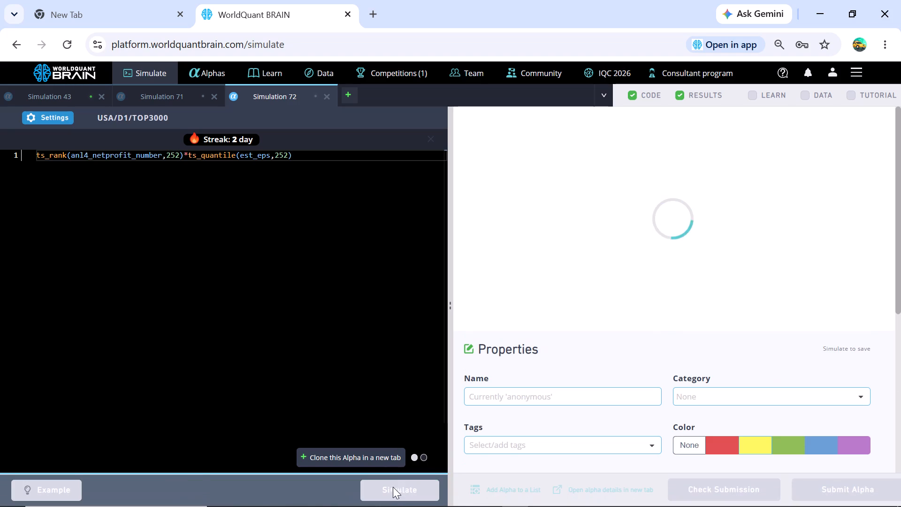
Clone that alpha, replace est_eps in ts_quantile with anl4_netprofit_number, and simulate the new version.
left_click(380, 450)
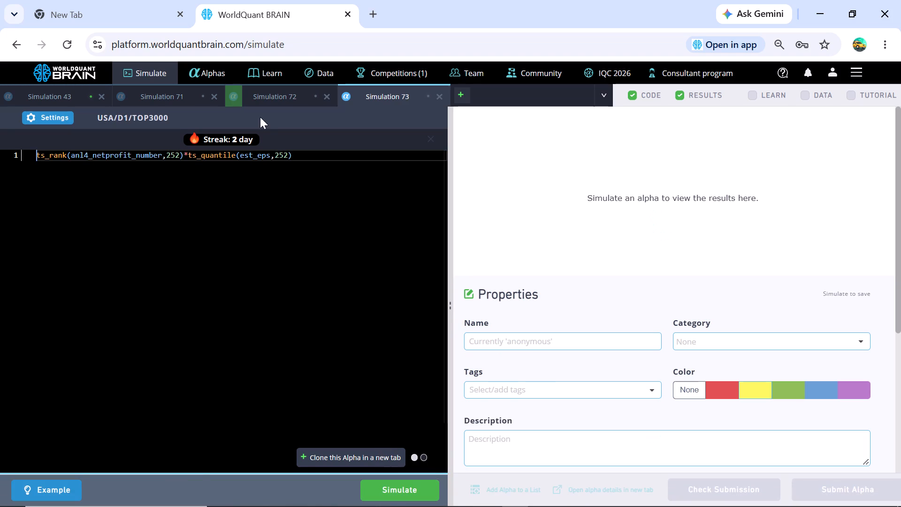
left_click(267, 157)
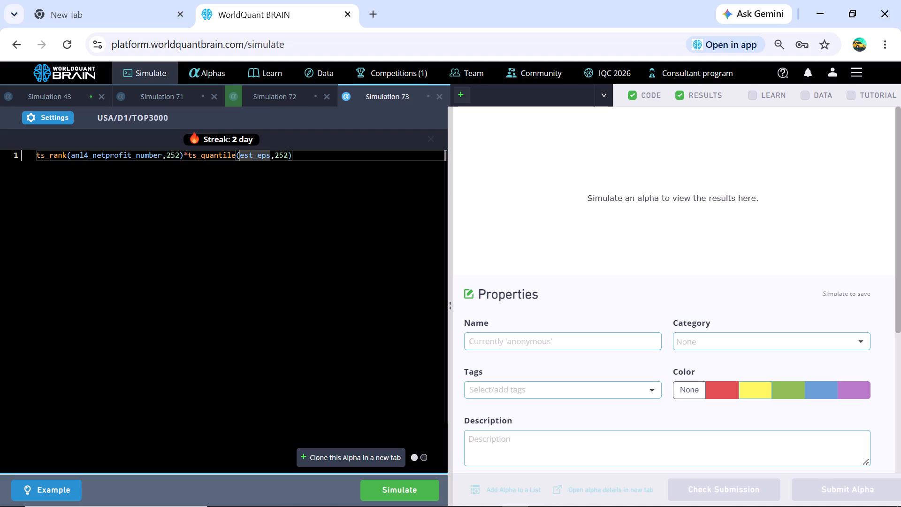
left_click(269, 153)
key("BackSpace")
key("BackSpace")
key("BackSpace")
key("BackSpace")
key("BackSpace")
key("BackSpace")
key("BackSpace")
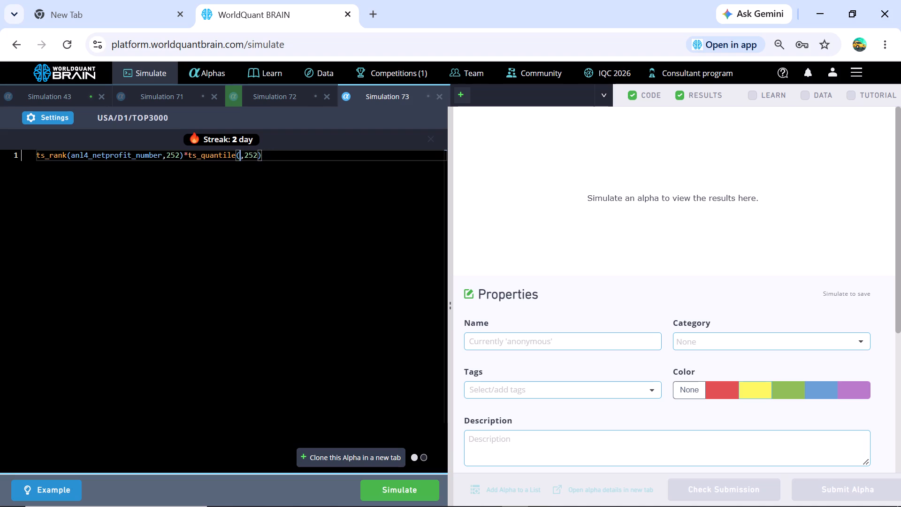
key("ctrl+v")
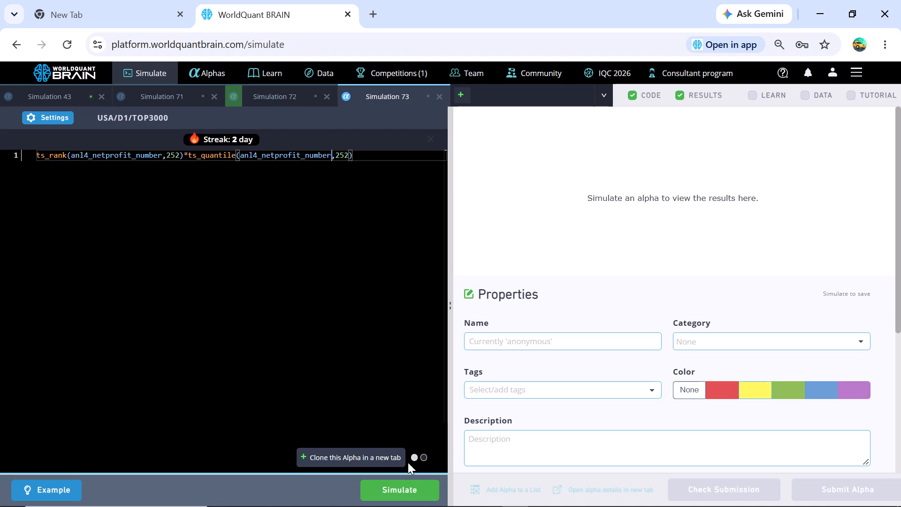
left_click(402, 493)
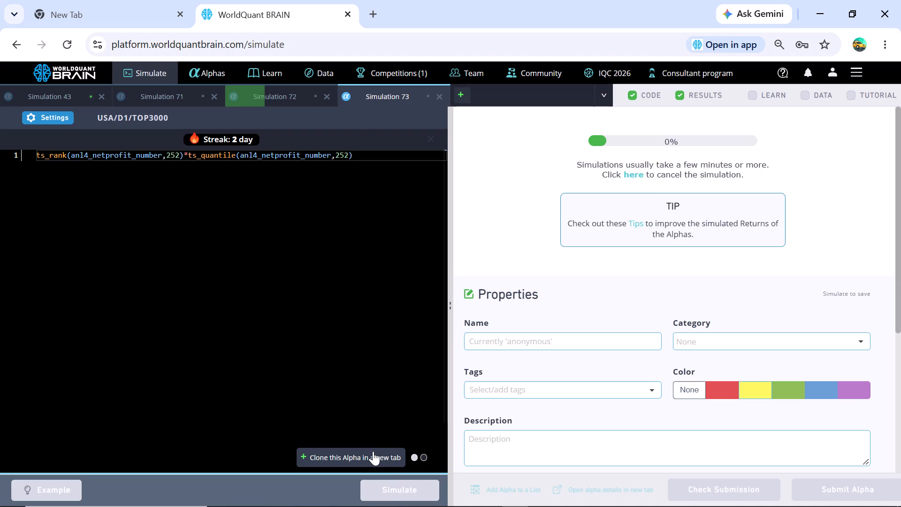
Clone the all-anl4_netprofit_number alpha, set its decay to 10, and simulate it.
left_click(373, 451)
left_click(48, 117)
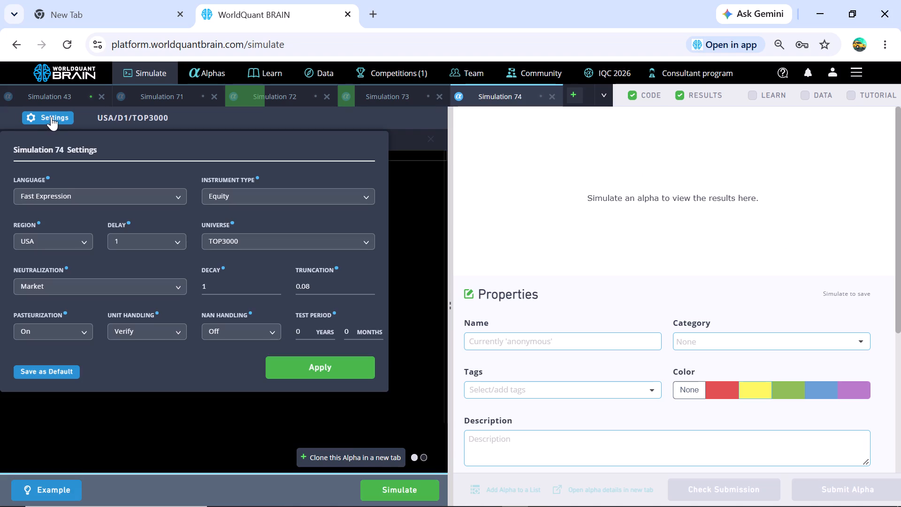
left_click(225, 282)
key("0")
left_click(347, 365)
left_click(395, 483)
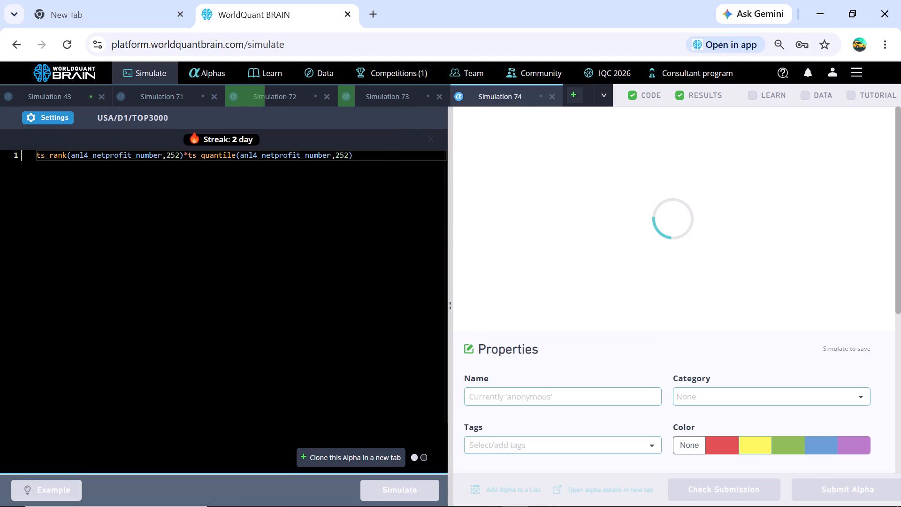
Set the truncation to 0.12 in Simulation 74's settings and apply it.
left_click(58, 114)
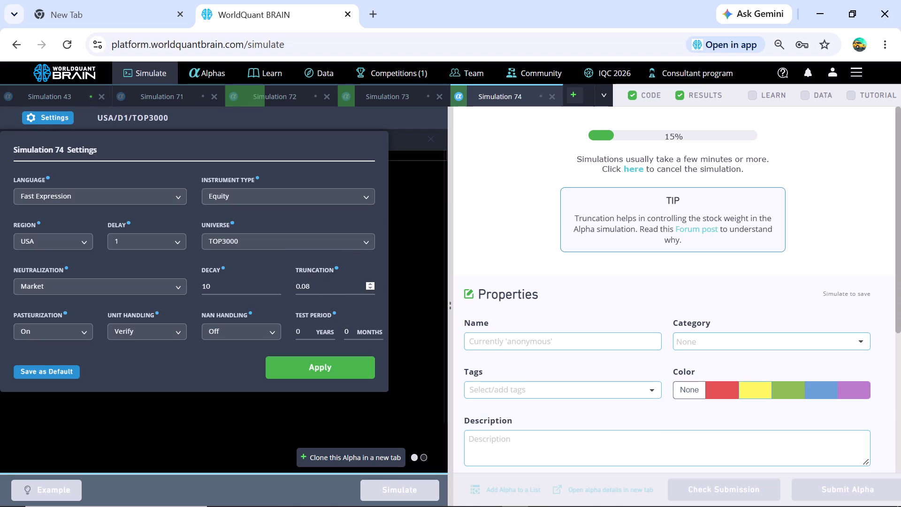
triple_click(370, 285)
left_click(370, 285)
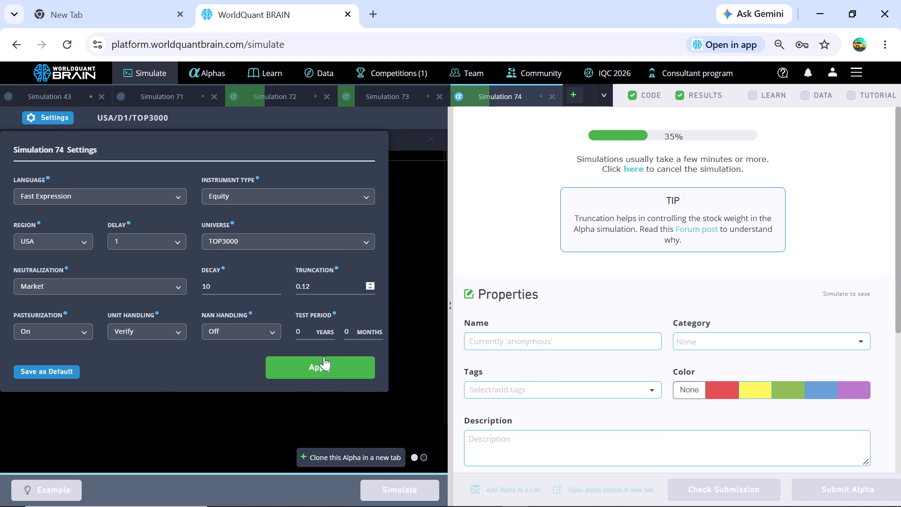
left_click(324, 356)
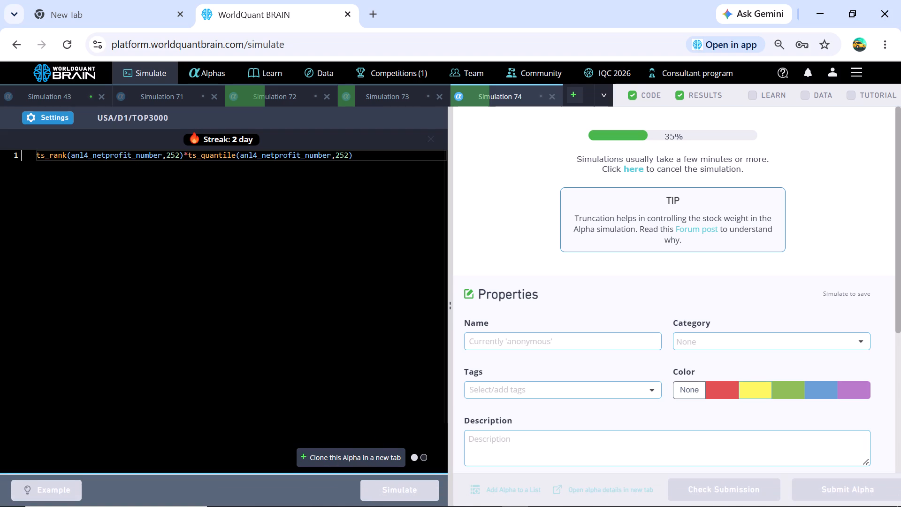
Lower the truncation in Simulation 74's settings to below 0.08 and apply it.
left_click(60, 117)
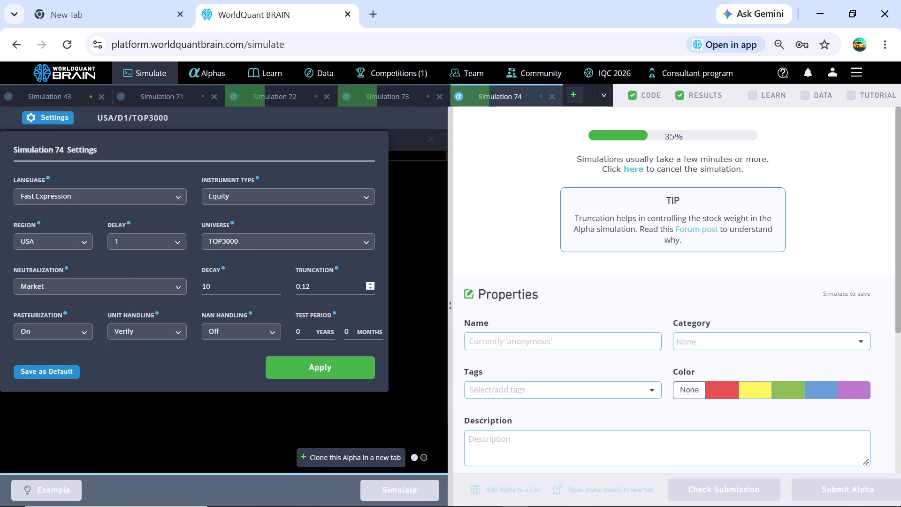
triple_click(371, 287)
left_click(371, 287)
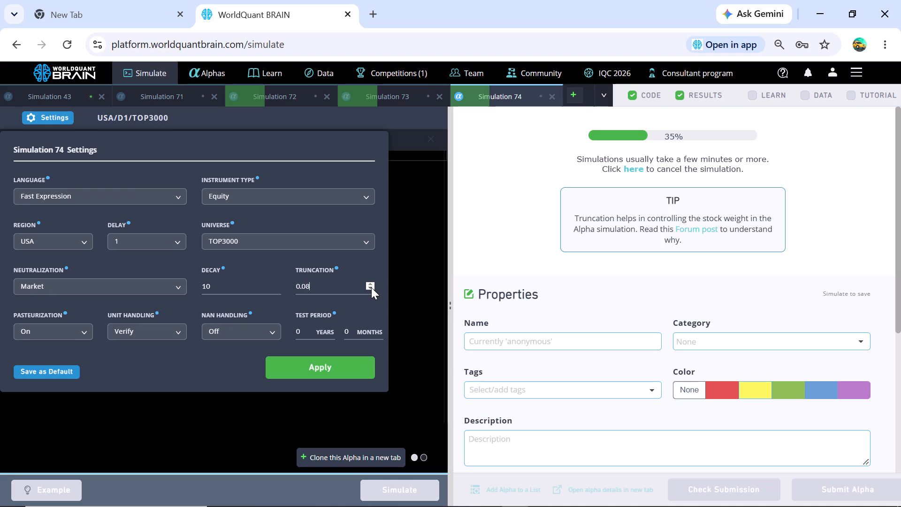
triple_click(371, 287)
left_click(316, 367)
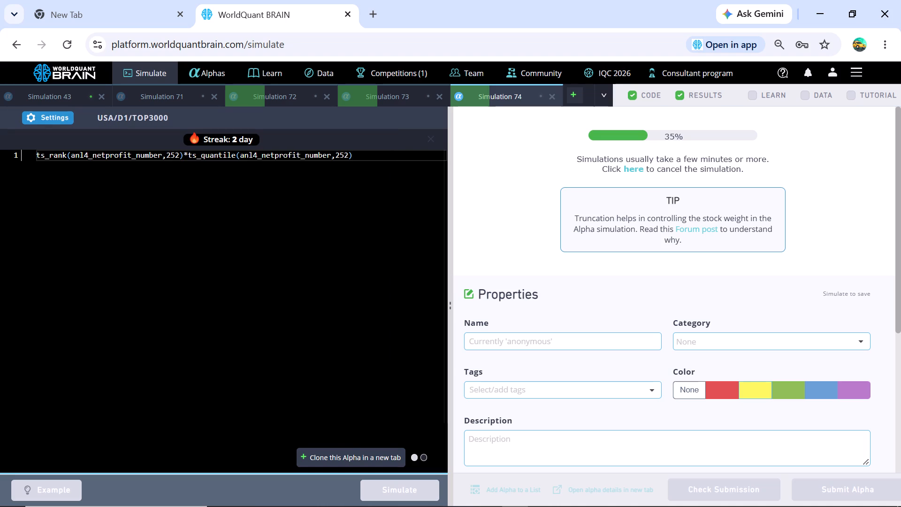
Clone Simulation 74's alpha into a new tab and try to simulate the clone.
left_click(346, 456)
left_click(389, 482)
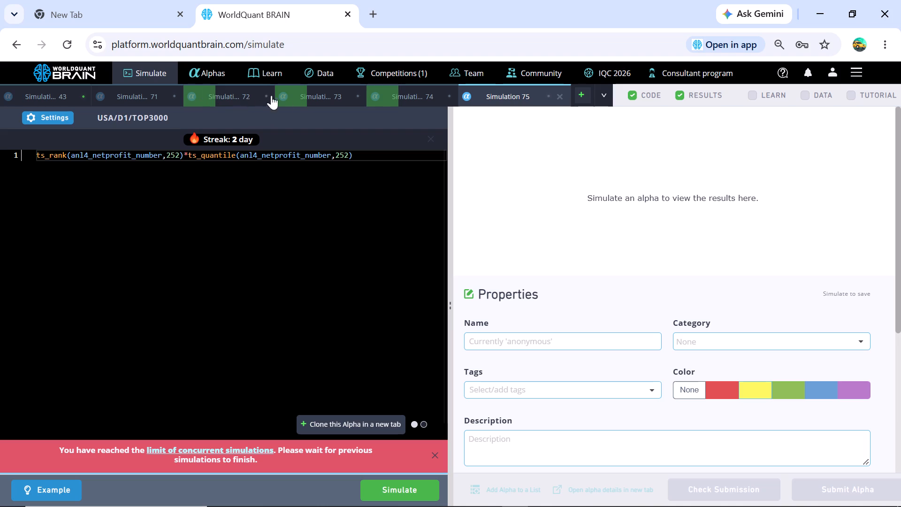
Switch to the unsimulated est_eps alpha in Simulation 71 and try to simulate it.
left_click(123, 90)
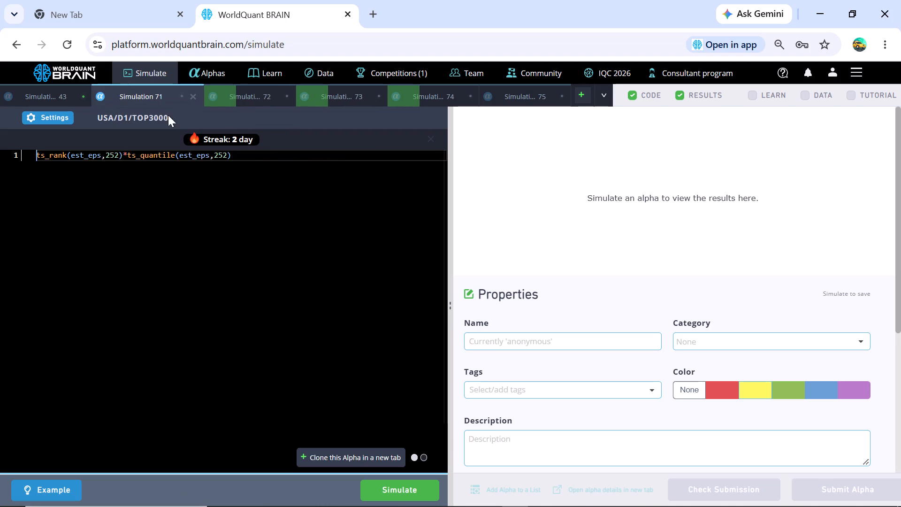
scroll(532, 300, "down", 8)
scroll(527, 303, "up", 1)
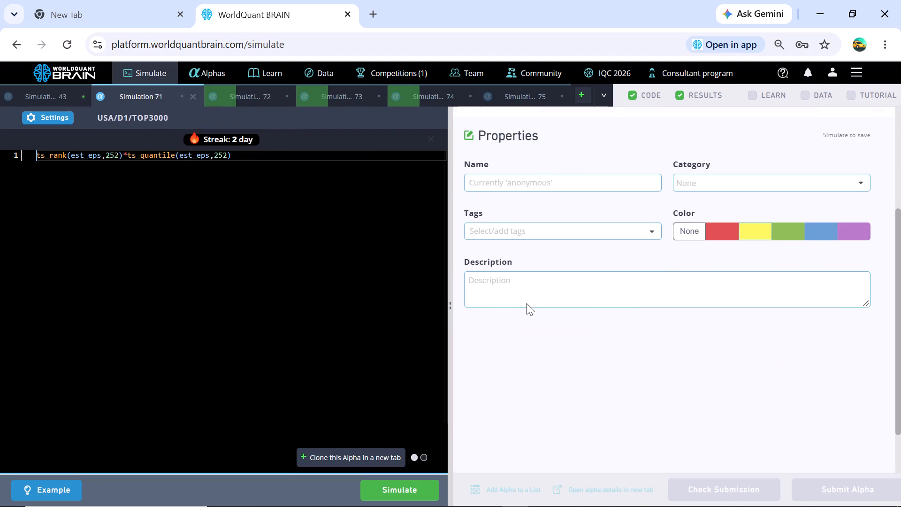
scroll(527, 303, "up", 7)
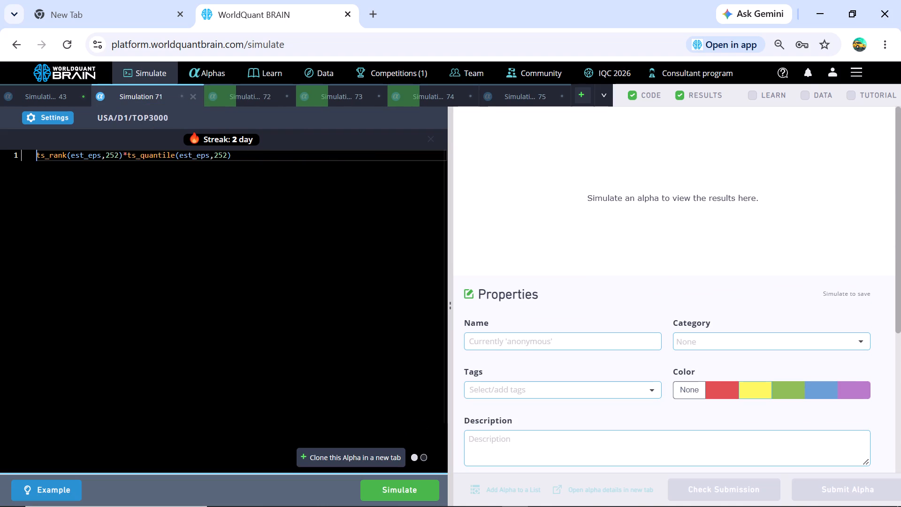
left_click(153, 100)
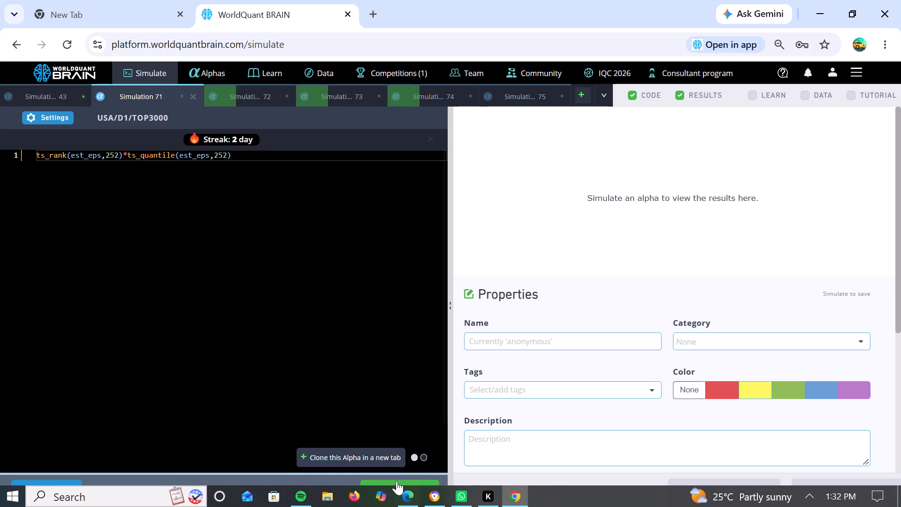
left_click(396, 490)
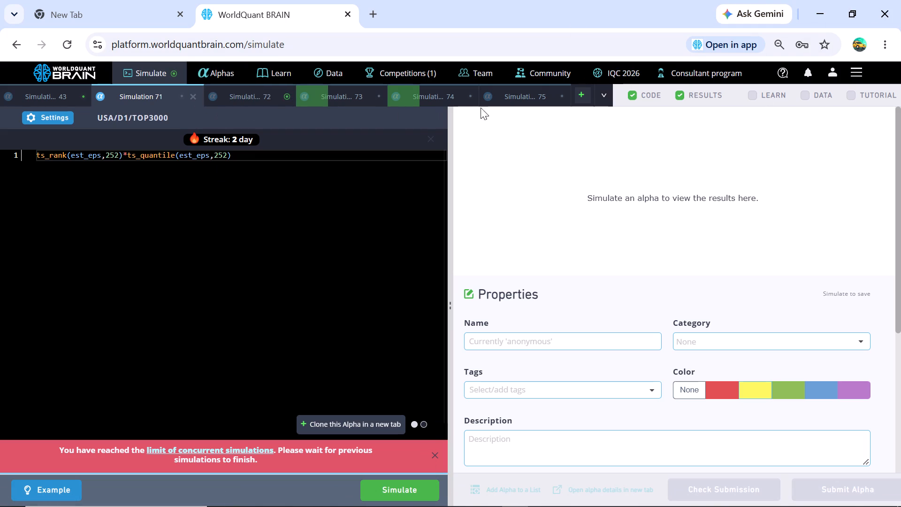
Examine Simulation 72's PnL chart, IS Summary and IS Testing Status, expanding the list of failed tests.
left_click(504, 92)
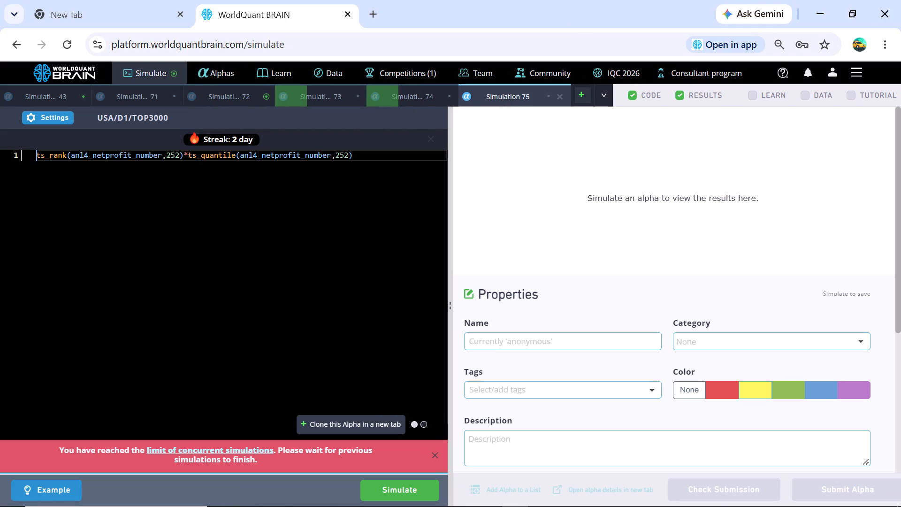
left_click(233, 95)
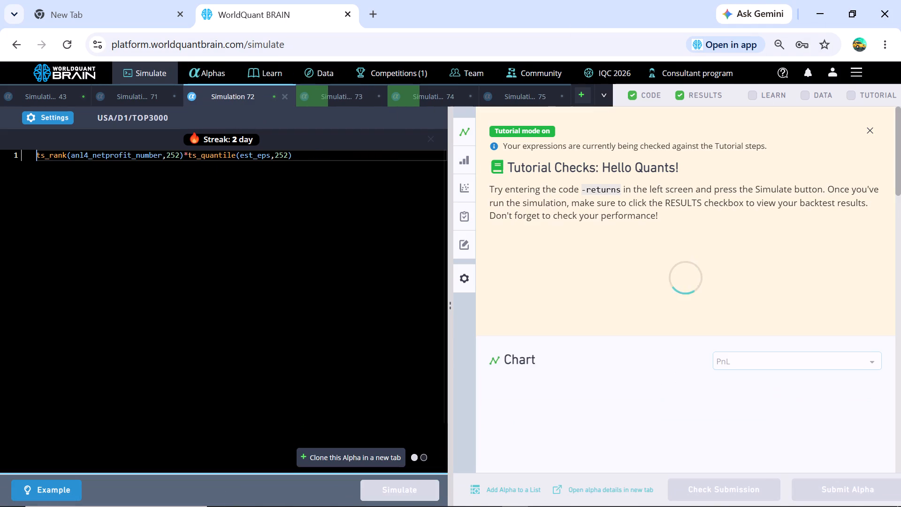
scroll(568, 343, "down", 7)
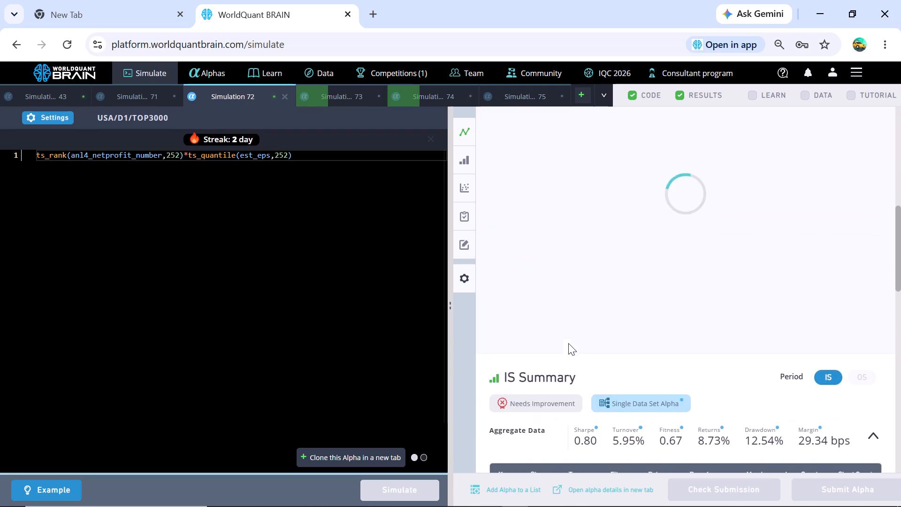
scroll(568, 343, "down", 7)
scroll(568, 343, "up", 8)
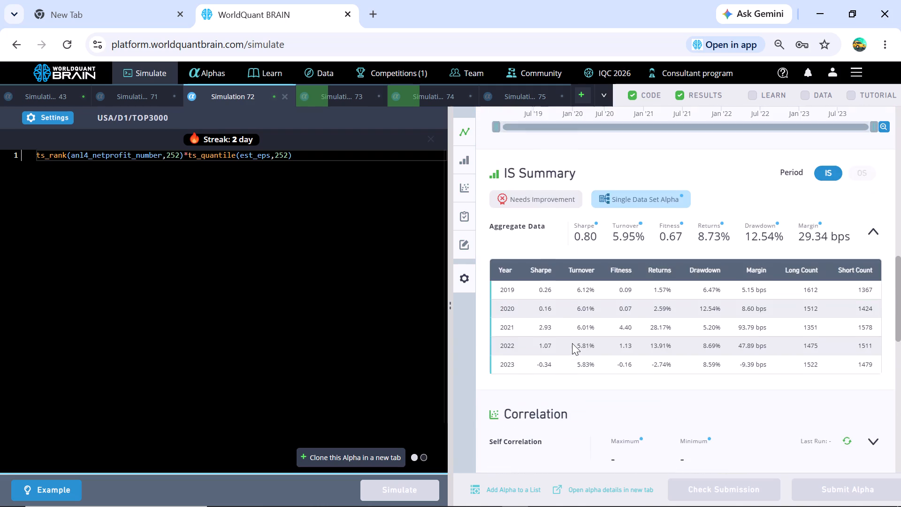
scroll(572, 345, "up", 9)
scroll(574, 345, "down", 4)
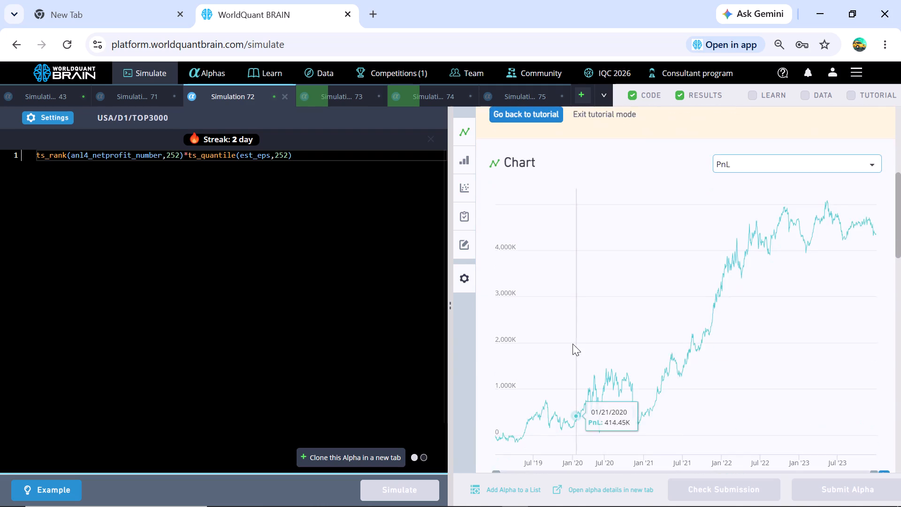
scroll(573, 344, "down", 9)
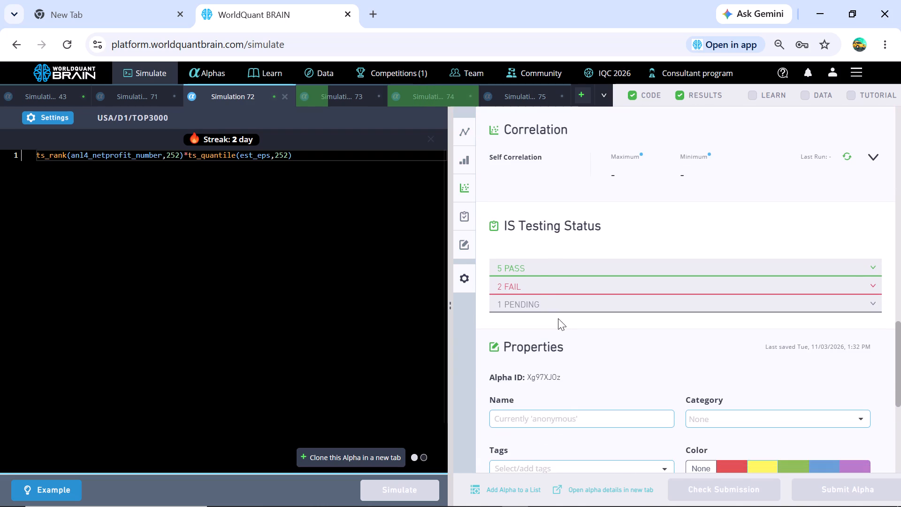
left_click(533, 280)
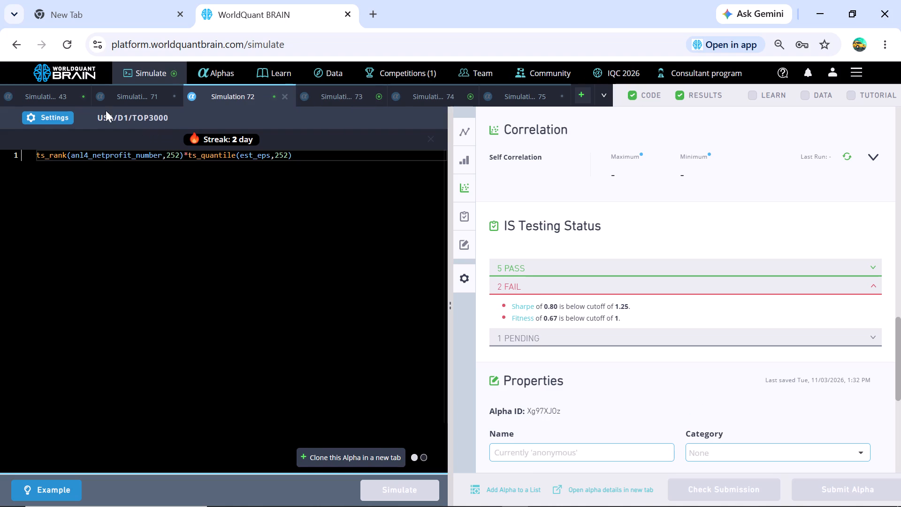
Check Simulation 43's failed IS tests and Simulation 71's results area.
left_click(55, 90)
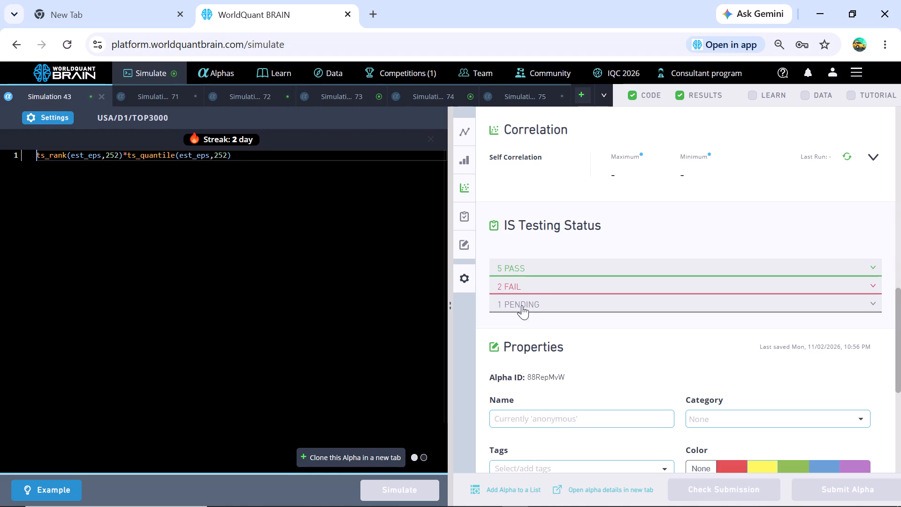
left_click(527, 288)
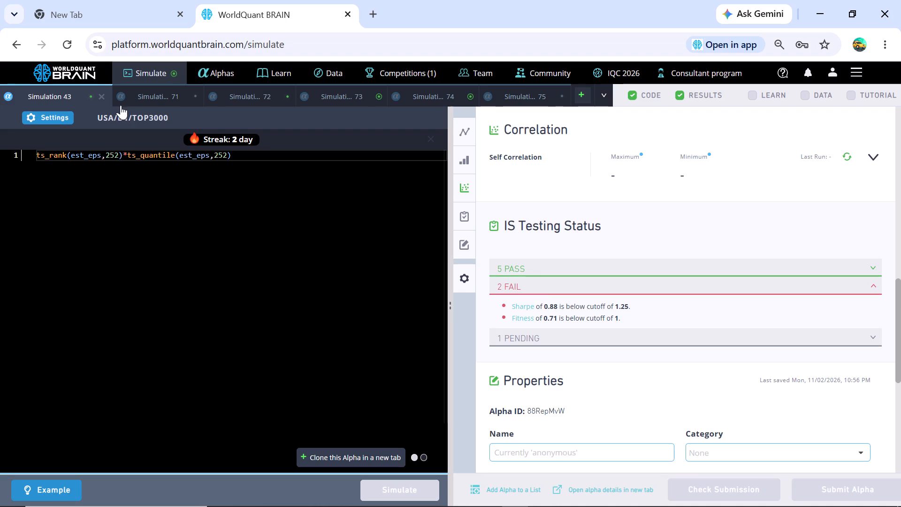
left_click(150, 100)
scroll(617, 415, "down", 1)
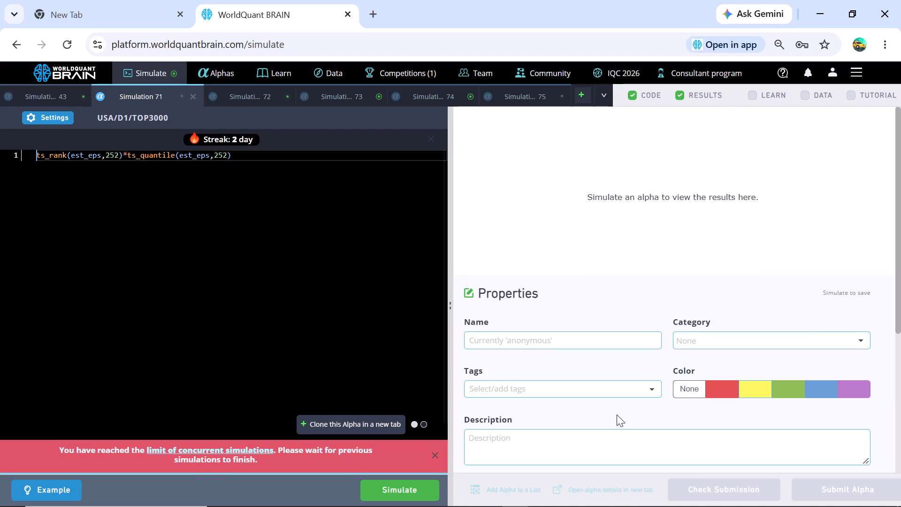
scroll(617, 415, "down", 5)
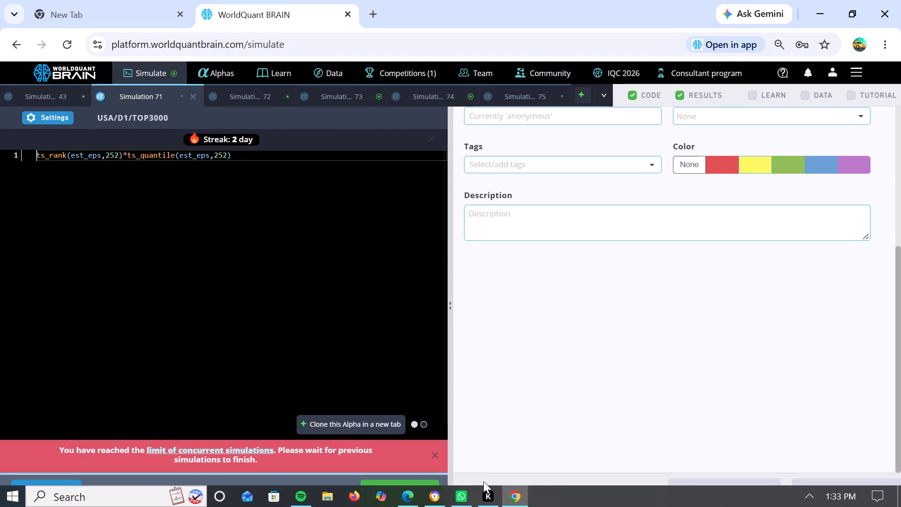
Review Simulation 72's PnL chart, yearly summary and IS Testing Status, and close its tab.
left_click(241, 88)
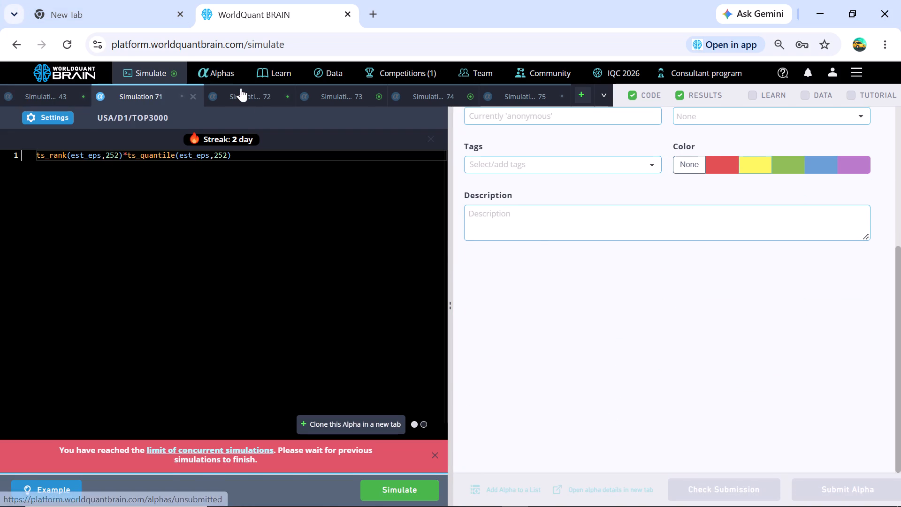
scroll(570, 359, "down", 7)
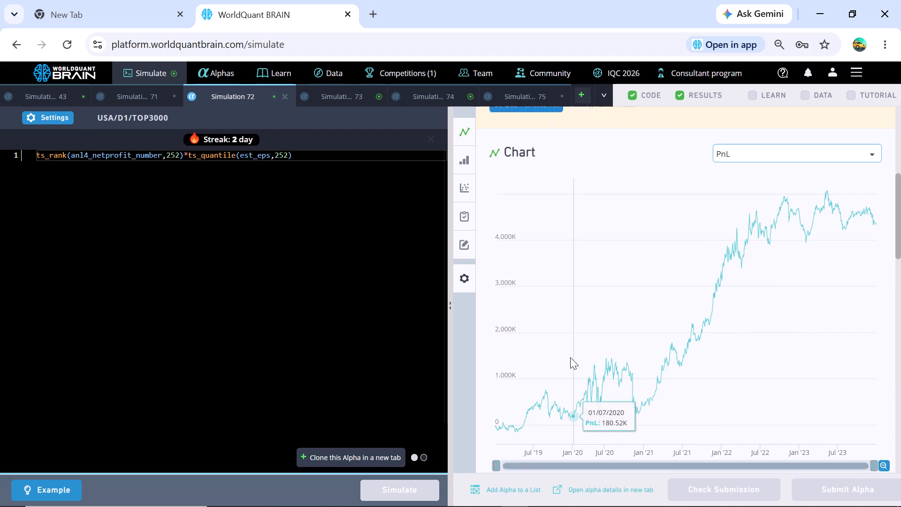
scroll(570, 357, "down", 5)
left_click(565, 352)
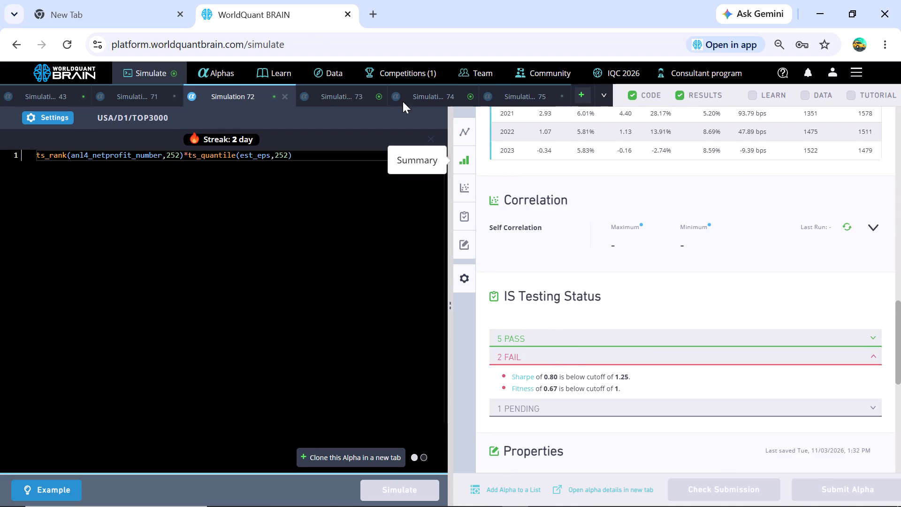
left_click(288, 95)
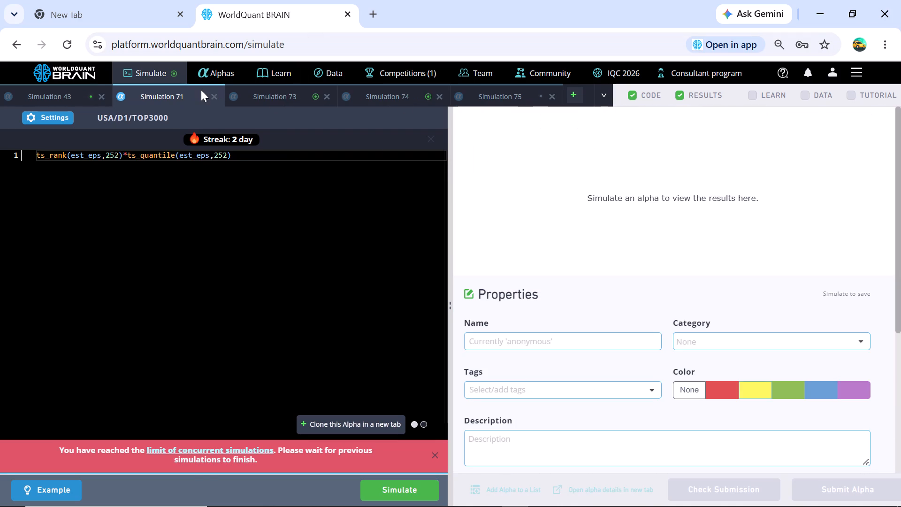
Simulate the est_eps alpha in Simulation 71.
left_click(201, 92)
left_click(379, 489)
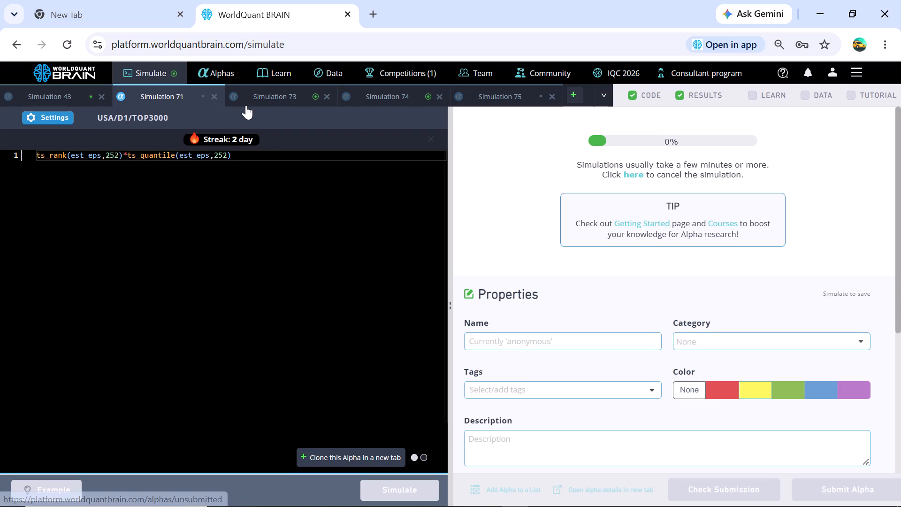
Review Simulation 73's IS Summary and IS Testing Status, and close its tab.
left_click(254, 93)
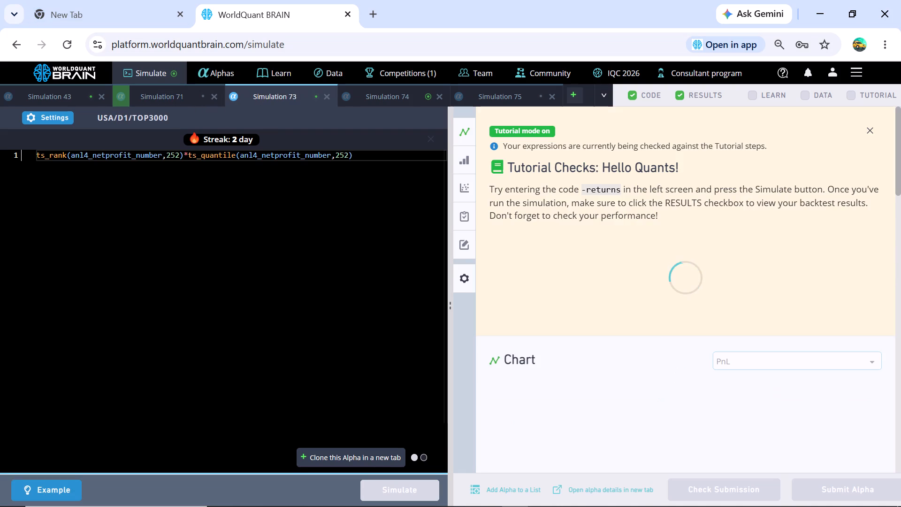
scroll(483, 296, "down", 10)
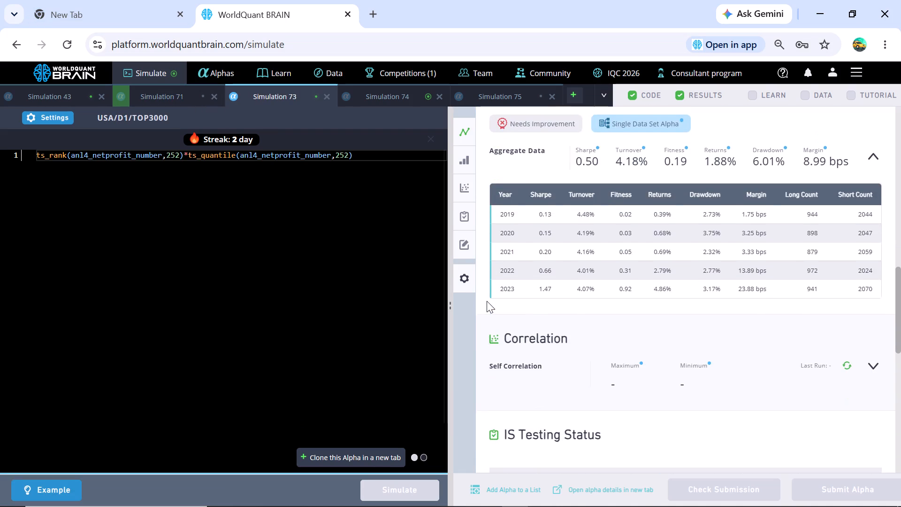
scroll(487, 301, "down", 2)
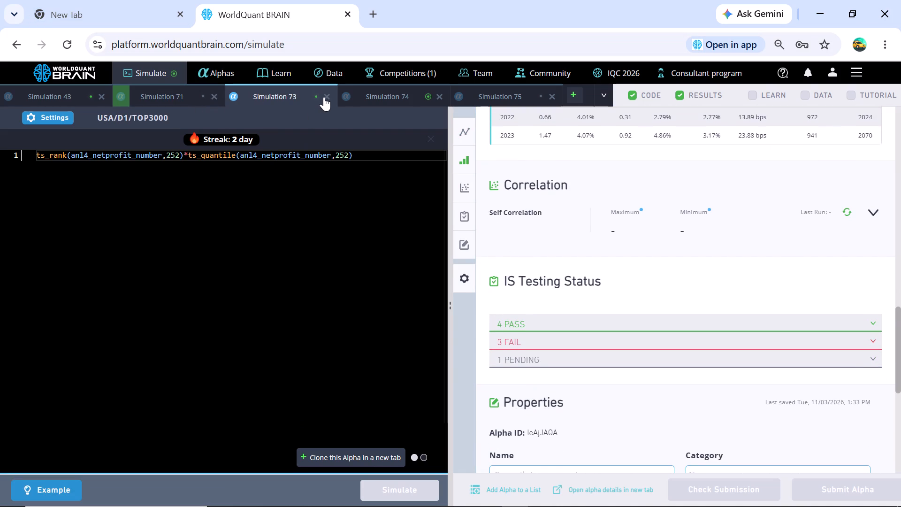
left_click(325, 97)
Review Simulation 74's PnL chart, IS Summary and list of failed tests, and close its tab.
left_click(288, 96)
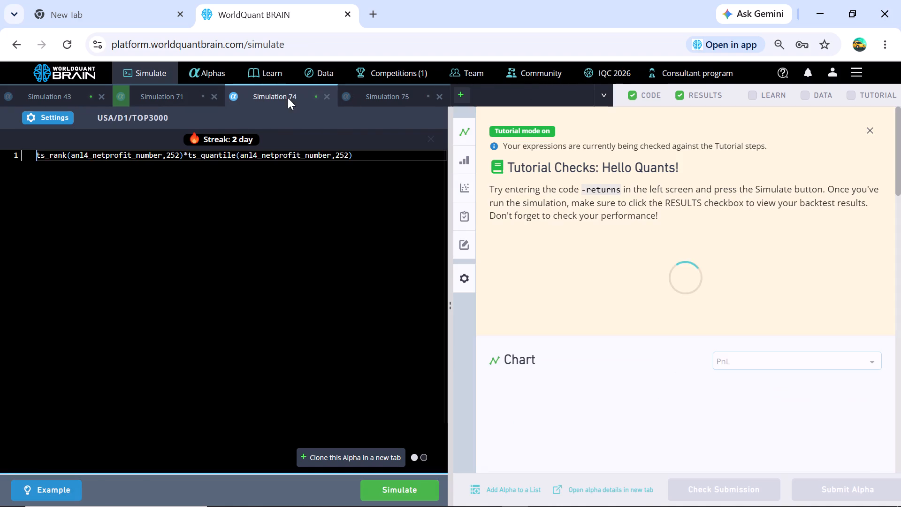
scroll(524, 236, "down", 9)
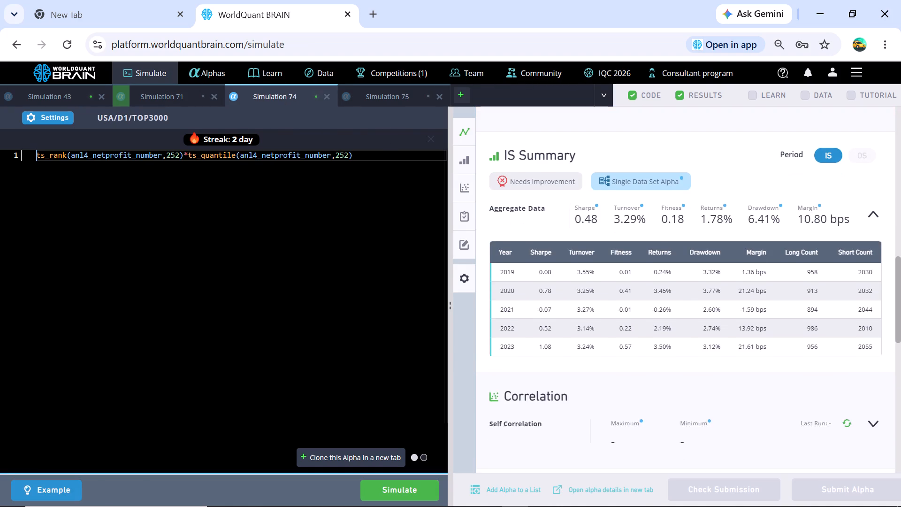
scroll(525, 243, "down", 12)
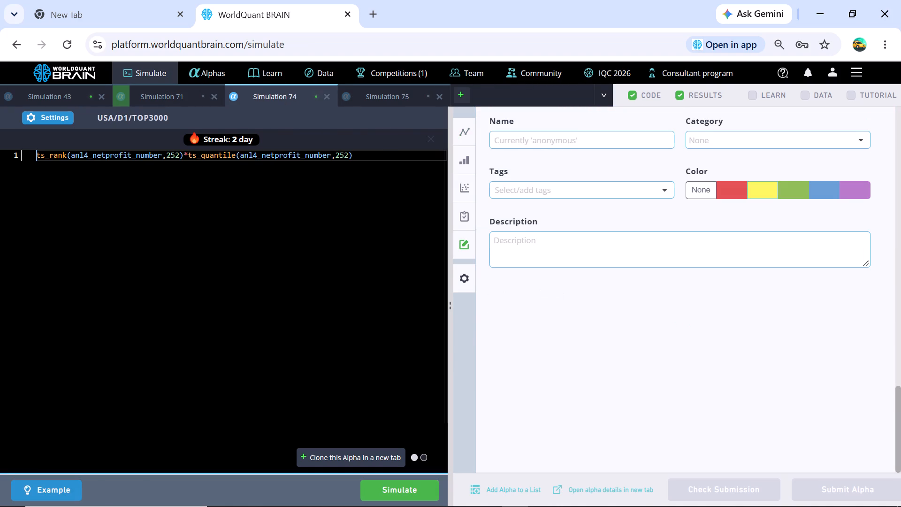
scroll(526, 248, "up", 14)
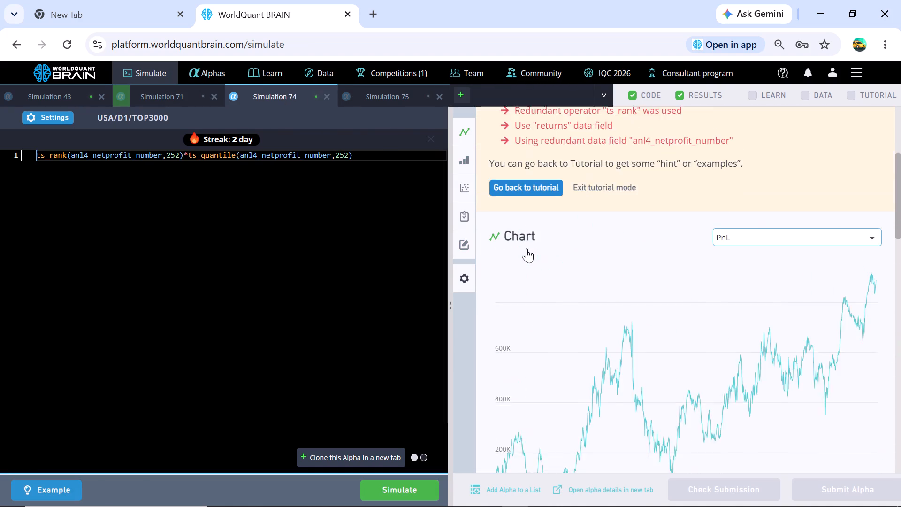
scroll(527, 248, "down", 10)
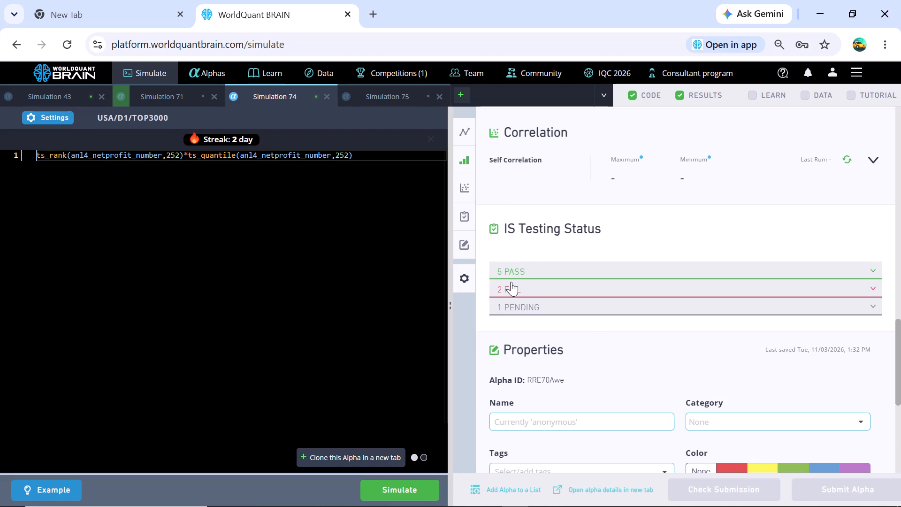
left_click(511, 282)
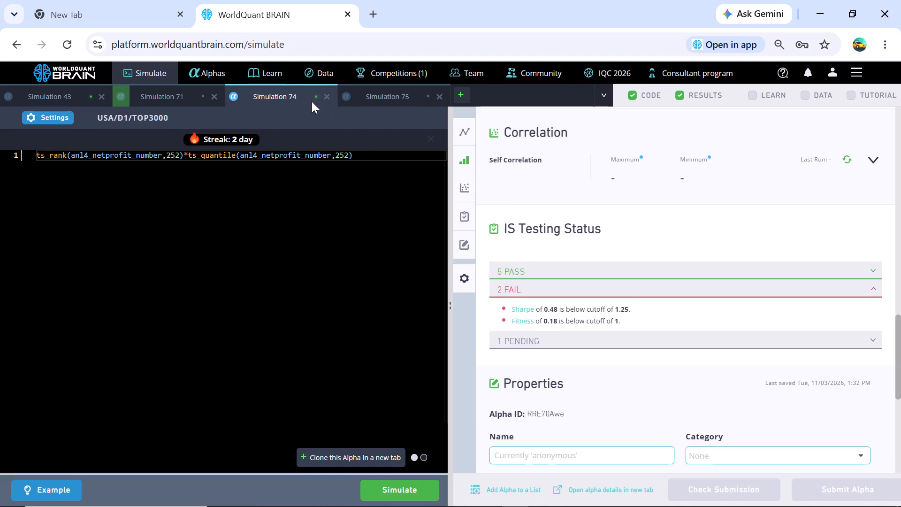
left_click(326, 92)
Simulate the anl4_netprofit_number alpha in Simulation 75.
left_click(311, 94)
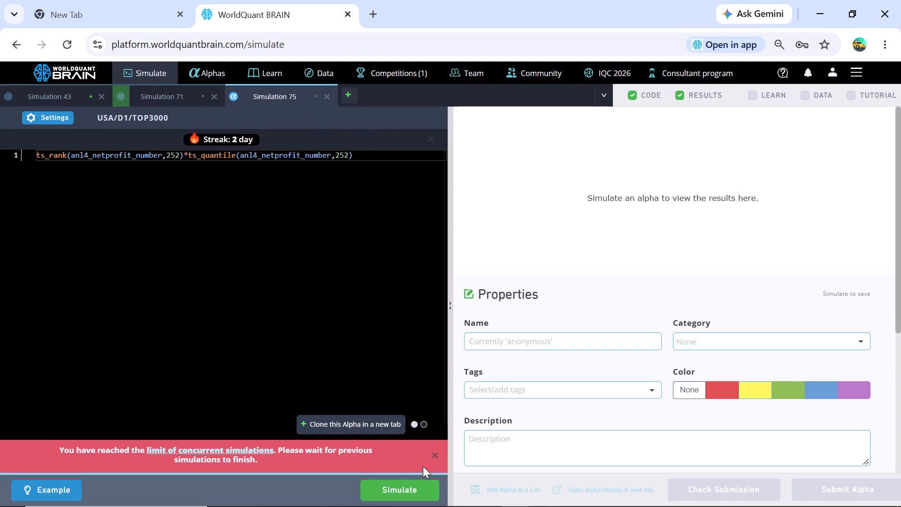
left_click(401, 488)
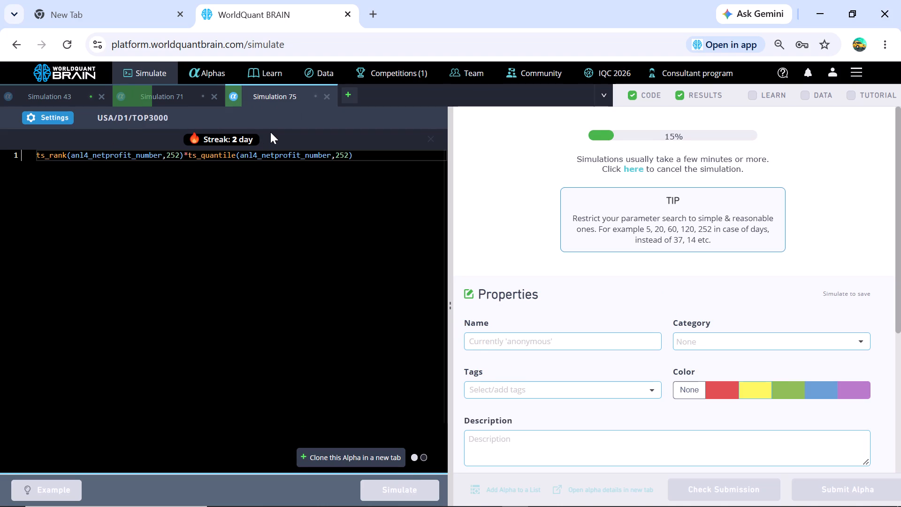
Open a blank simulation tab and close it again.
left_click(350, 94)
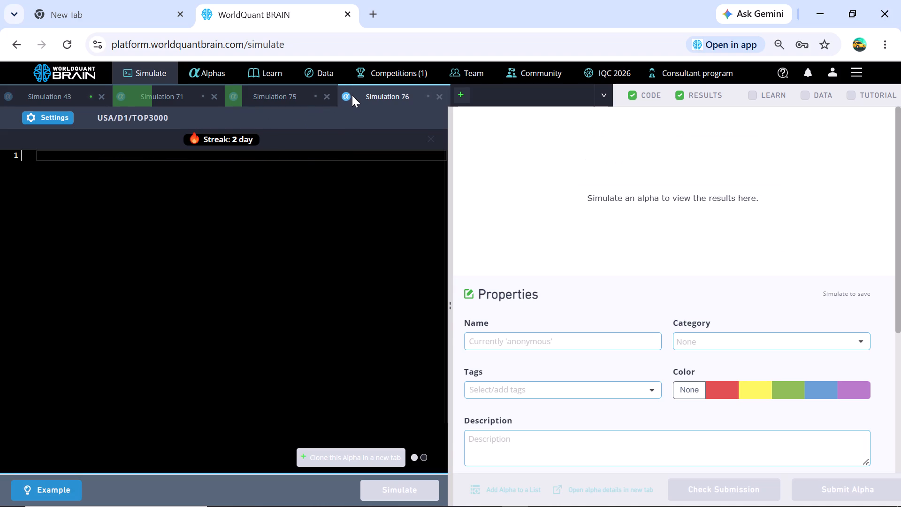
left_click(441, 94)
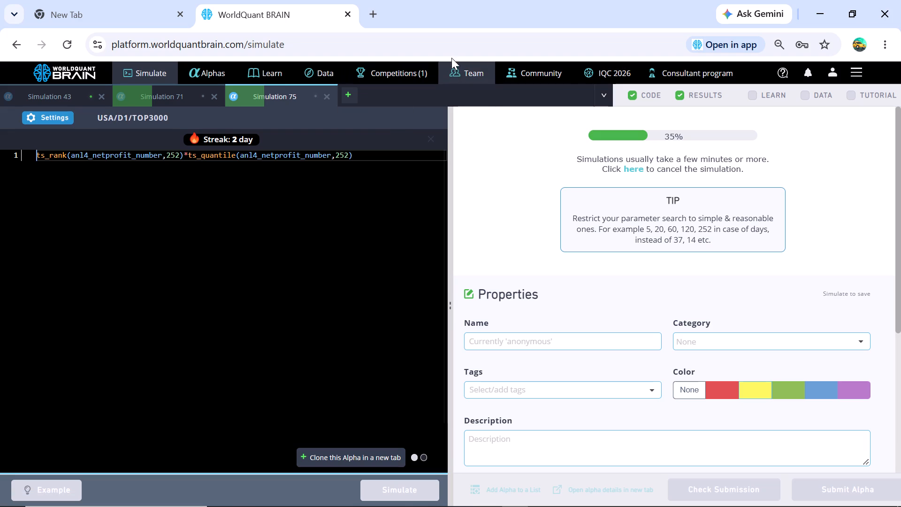
Open the Report Footnotes dataset in the Fundamental data category and sort its fields by alpha count, descending.
left_click(313, 67)
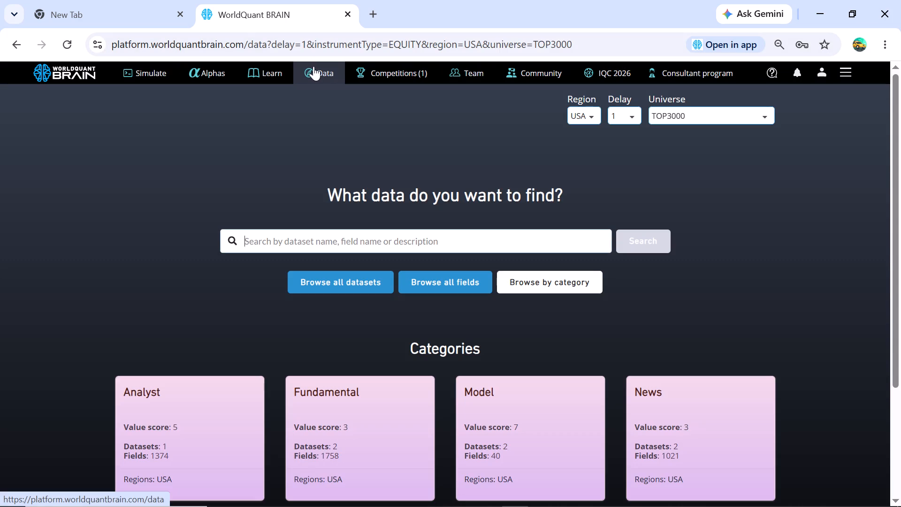
scroll(449, 395, "down", 2)
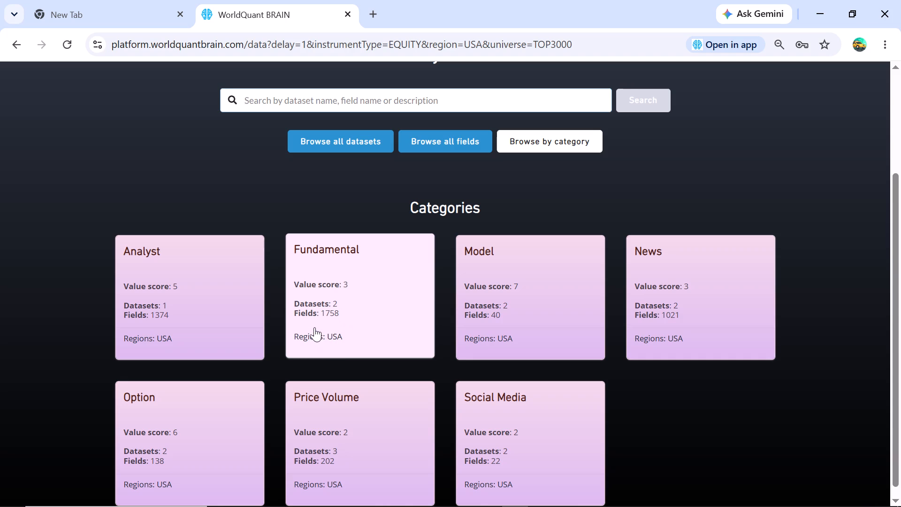
left_click(329, 295)
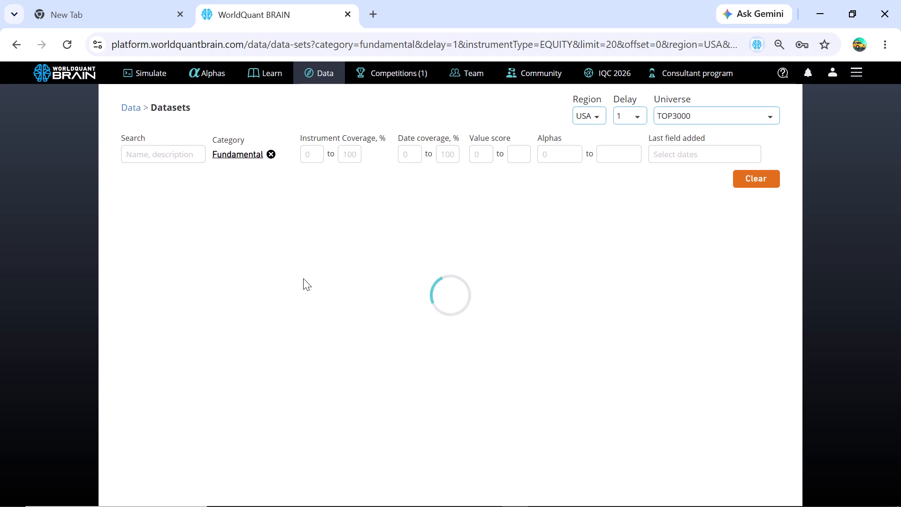
left_click(263, 248)
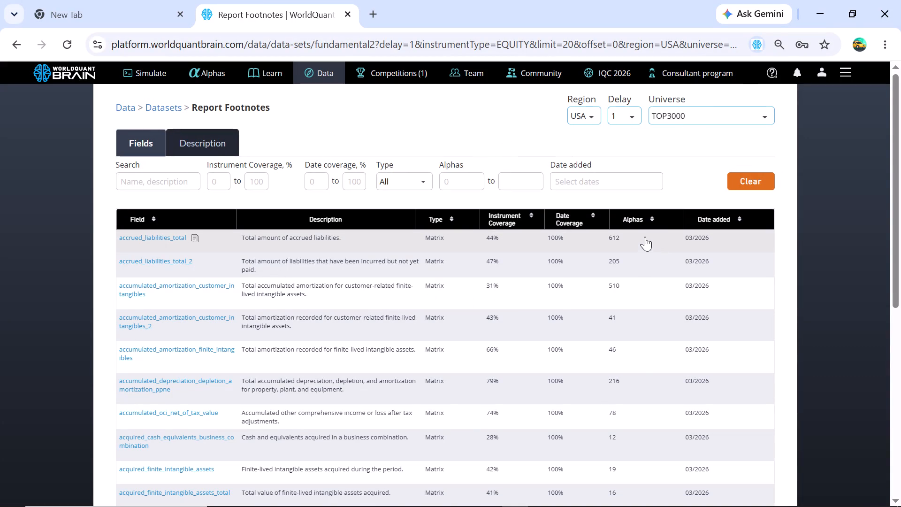
left_click(654, 215)
left_click(652, 217)
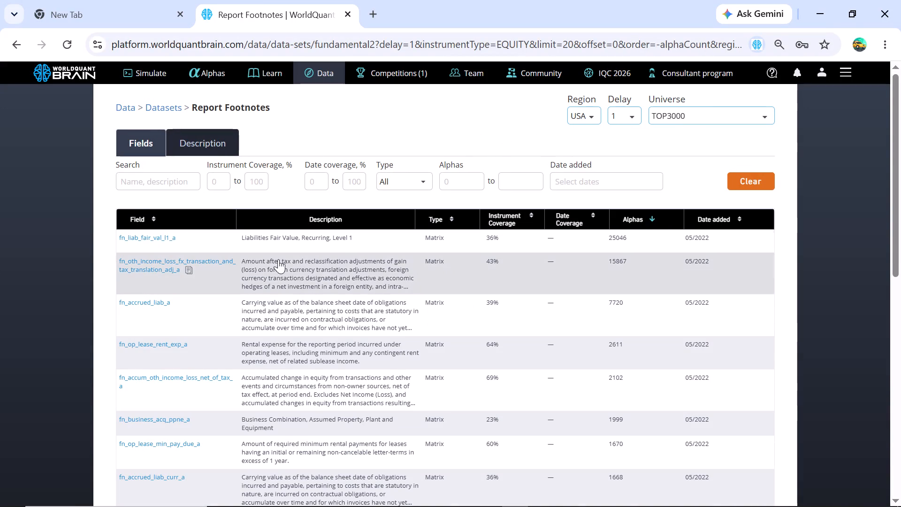
Copy the field name fn_liab_fair_val_l1_a and use it to replace the ts_quantile field in Simulation 75's expression.
left_click(186, 237)
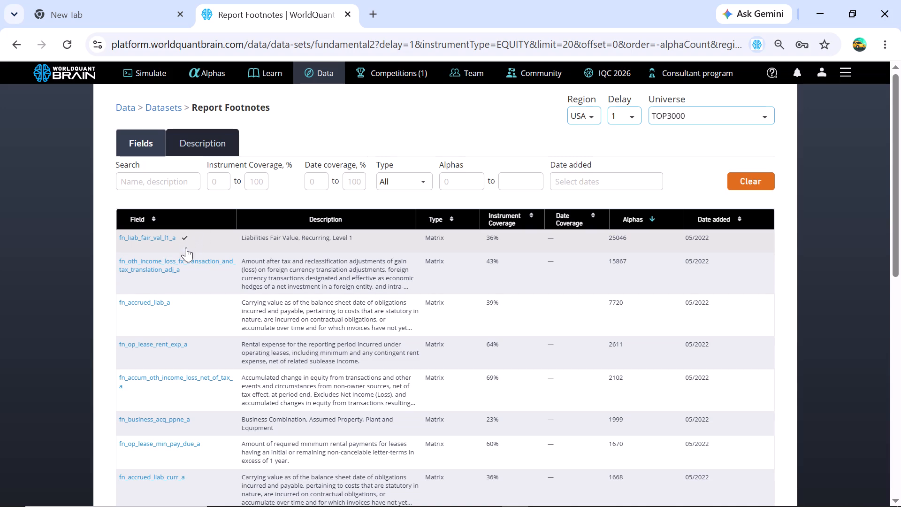
left_click(5, 40)
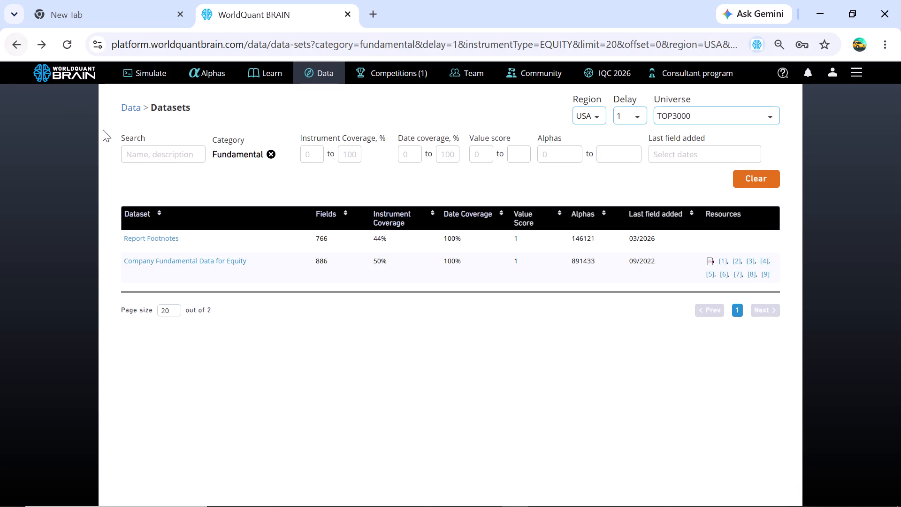
left_click(144, 80)
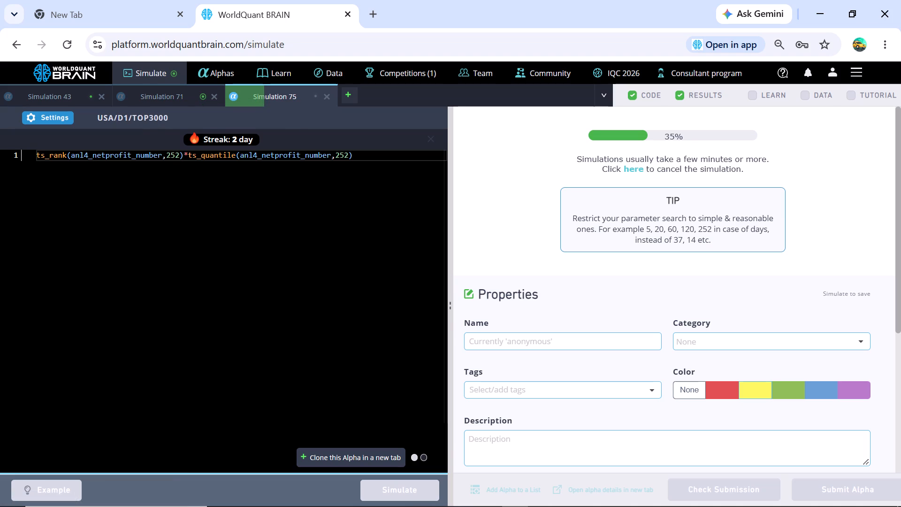
left_click(330, 154)
key("BackSpace")
key("BackSpace")
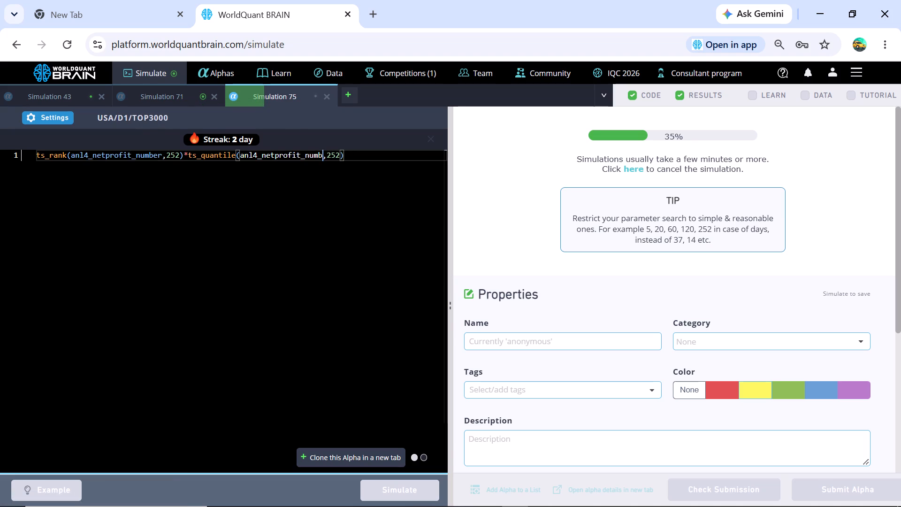
key("BackSpace")
key("BackSpace")
key("BackSpace")
key("BackSpace")
key("BackSpace")
key("BackSpace")
key("BackSpace")
key("BackSpace")
key("BackSpace")
key("BackSpace")
key("BackSpace")
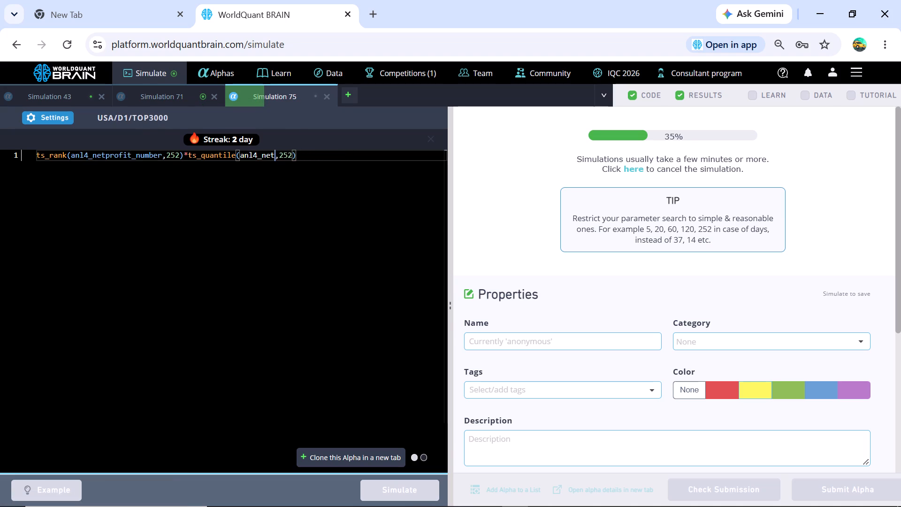
key("BackSpace")
key("BackSpace")
key("BackSpace")
key("BackSpace")
key("BackSpace")
key("BackSpace")
key("BackSpace")
key("BackSpace")
key("ctrl+v")
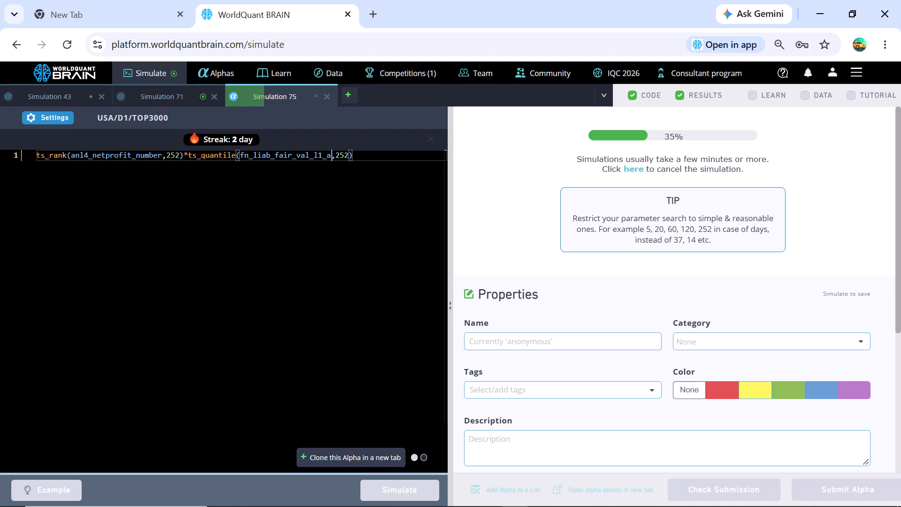
Replace the ts_rank field in Simulation 75's expression with the copied field fn_liab_fair_val_l1_a.
left_click(164, 158)
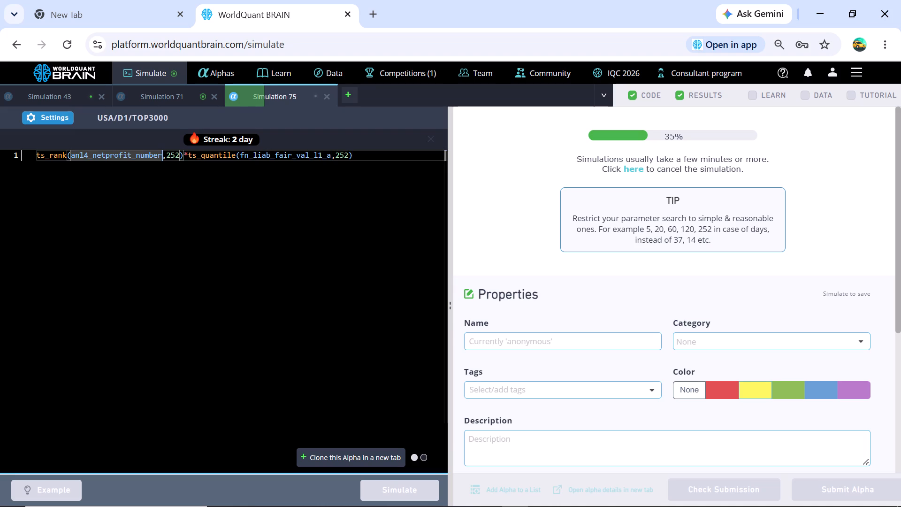
key("BackSpace")
key("BackSpace")
key("BackSpace")
key("BackSpace")
key("BackSpace")
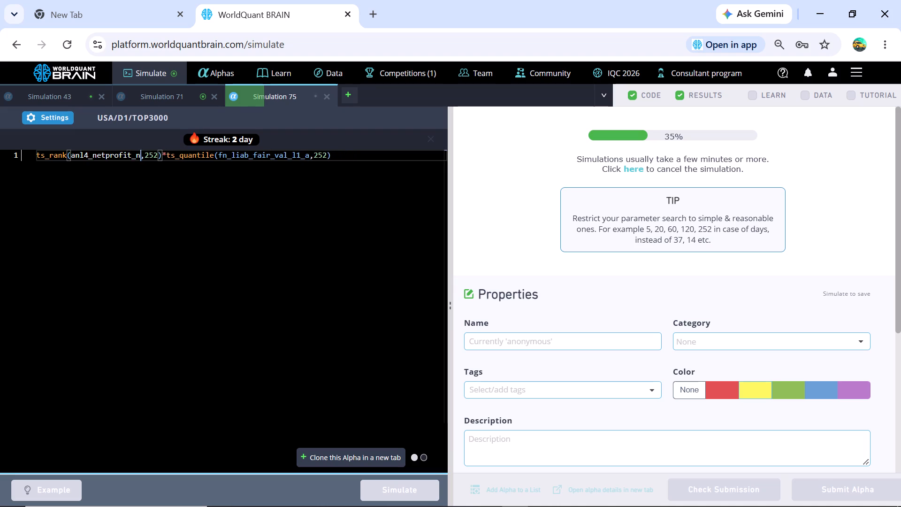
key("BackSpace")
key("BackSpace")
key("BackSpace")
key("BackSpace")
key("BackSpace")
key("BackSpace")
key("BackSpace")
key("BackSpace")
key("BackSpace")
key("BackSpace")
key("BackSpace")
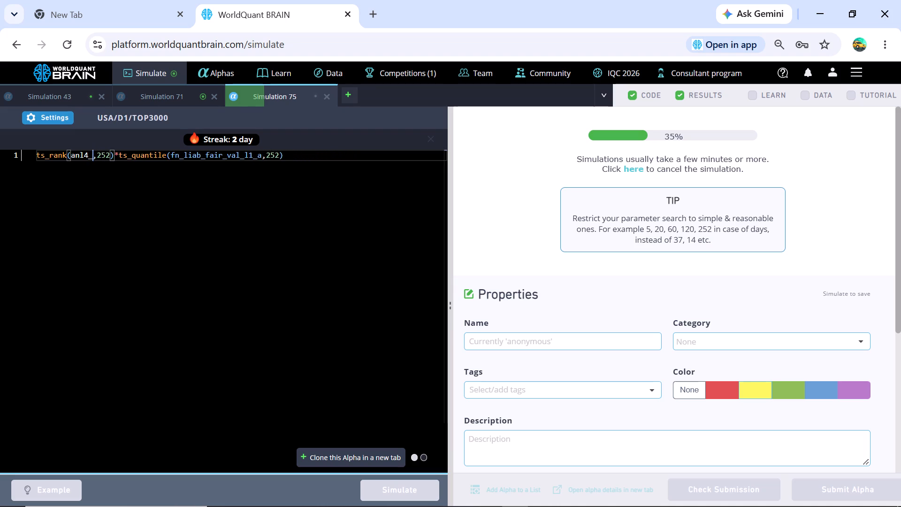
key("BackSpace")
key("BackSpace")
key("BackSpace")
key("BackSpace")
key("BackSpace")
key("ctrl+v")
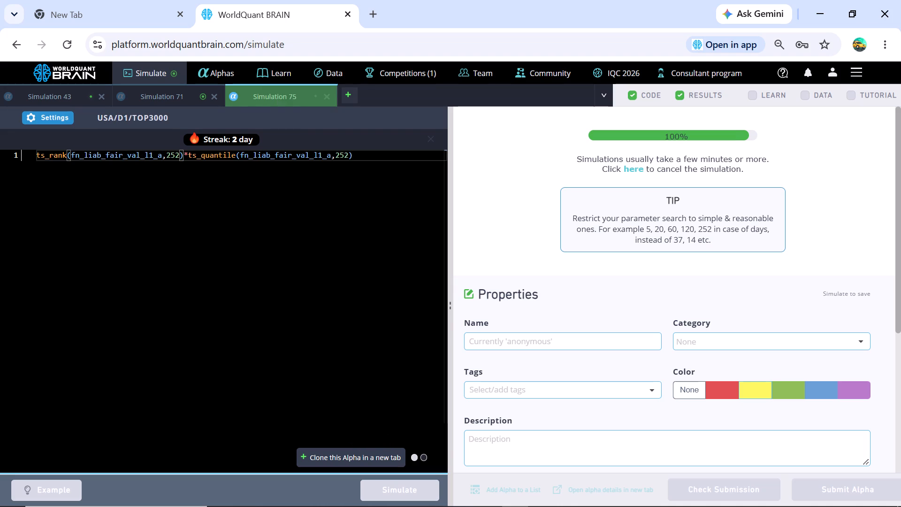
Clone the fn_liab_fair_val_l1_a alpha into a new simulation tab and simulate it.
left_click(373, 458)
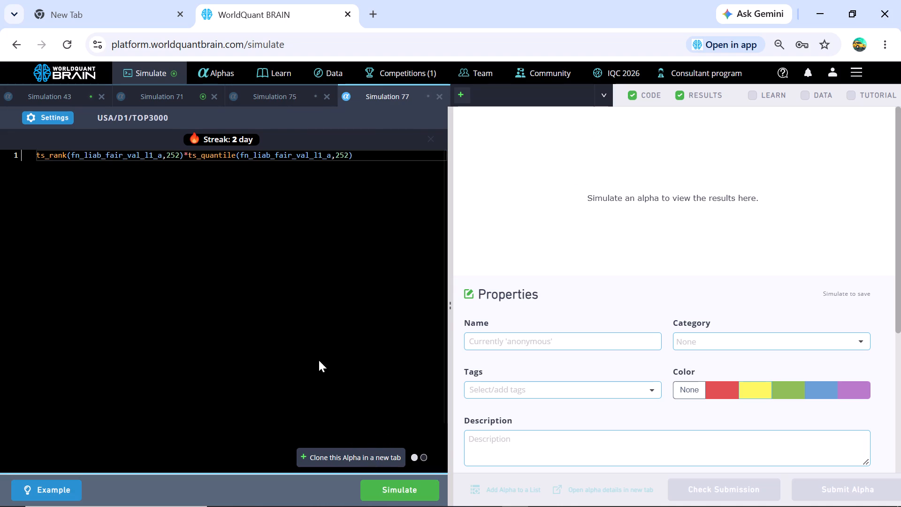
left_click(387, 493)
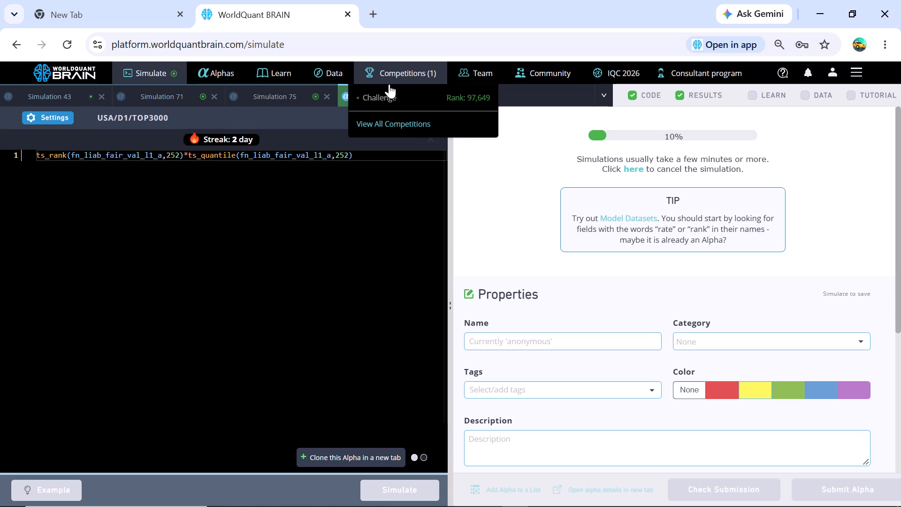
From the Fundamental category's Report Footnotes dataset, sorted by alpha count descending, copy the field name fn_oth_income_loss_fx_transaction_and_tax_translation_adj_a.
left_click(336, 68)
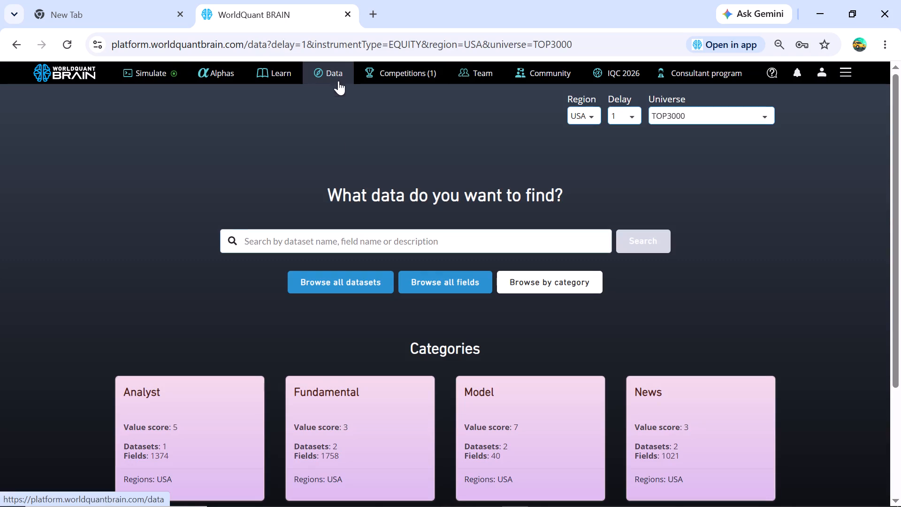
left_click(336, 407)
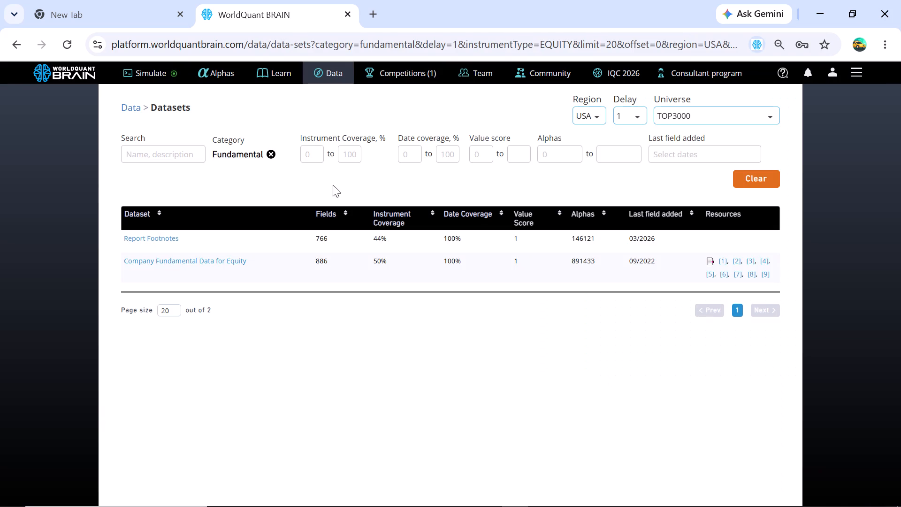
left_click(320, 243)
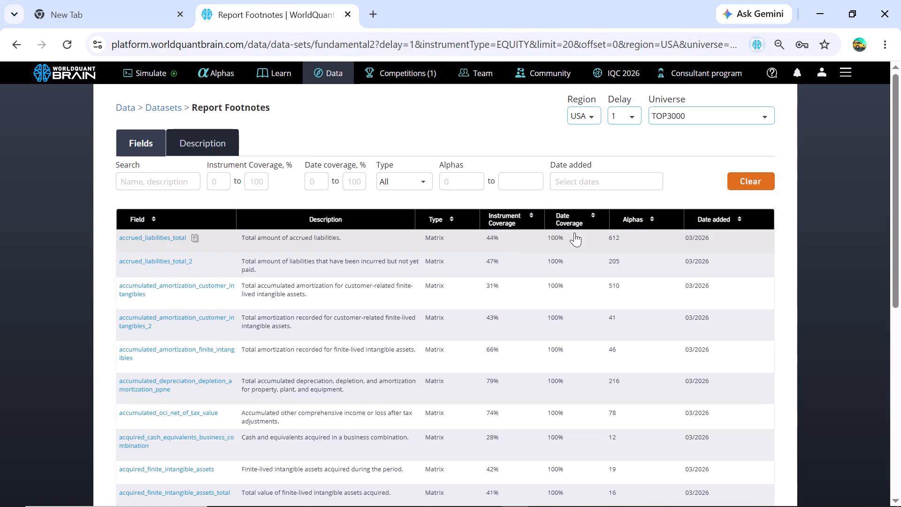
double_click(651, 216)
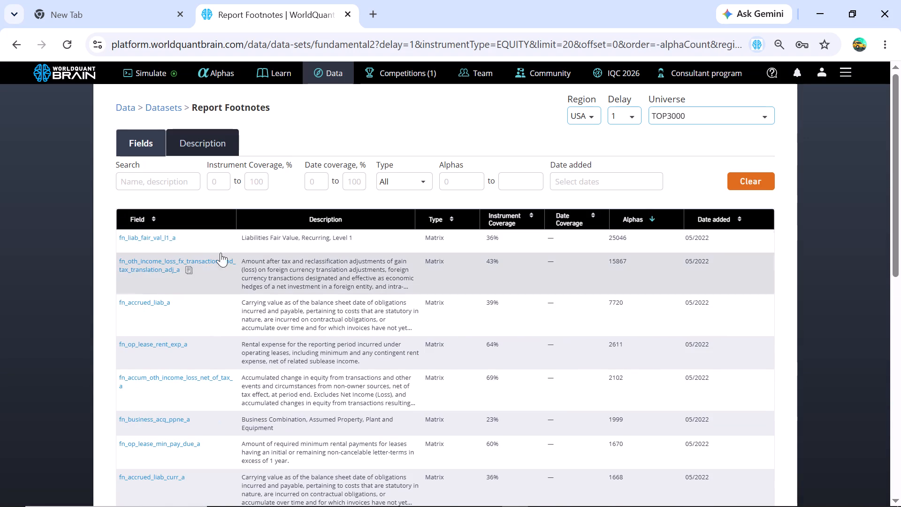
left_click(191, 268)
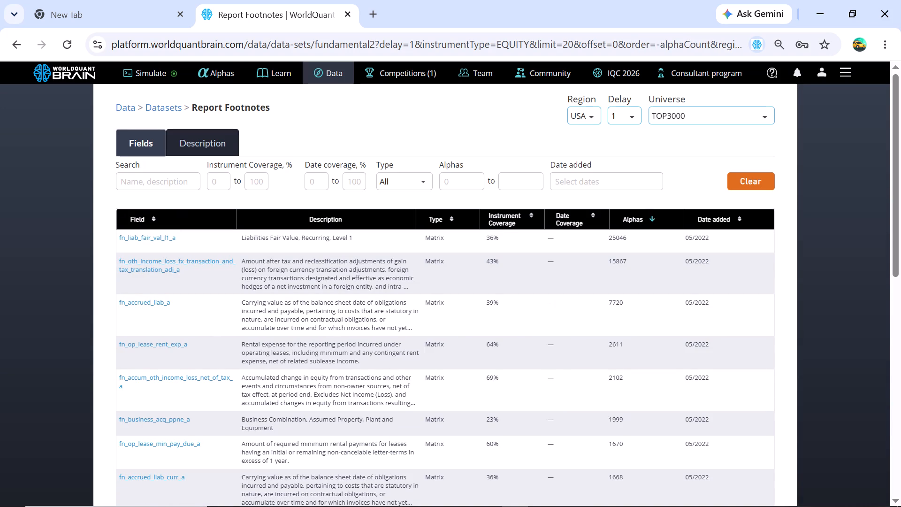
Replace the ts_rank field in Simulation 77's expression with the copied fn_oth_income_loss_fx_transaction_and_tax_translation_adj_a.
left_click(137, 64)
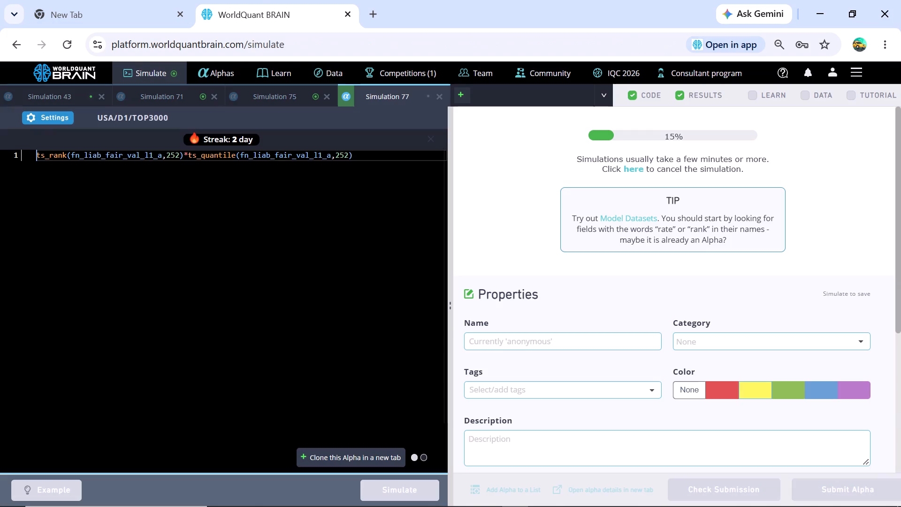
left_click(163, 157)
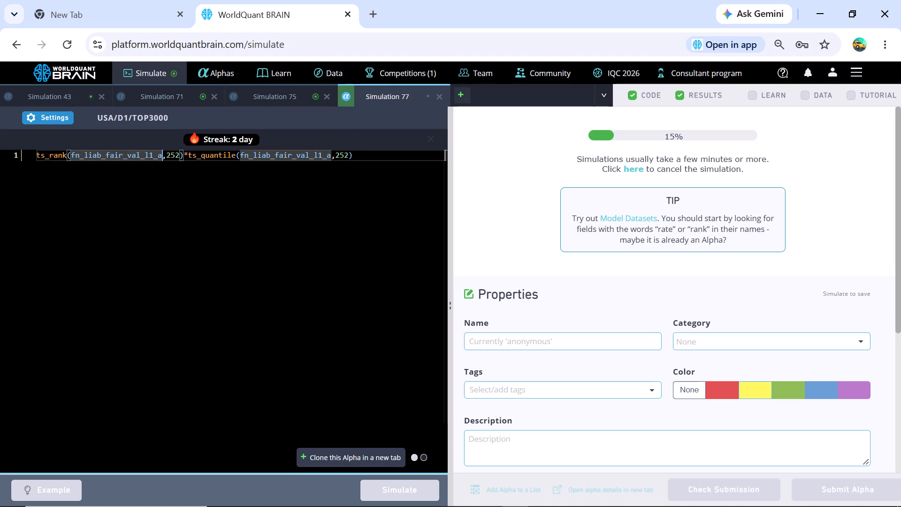
key("BackSpace")
key("BackSpace")
key("BackSpace")
key("BackSpace")
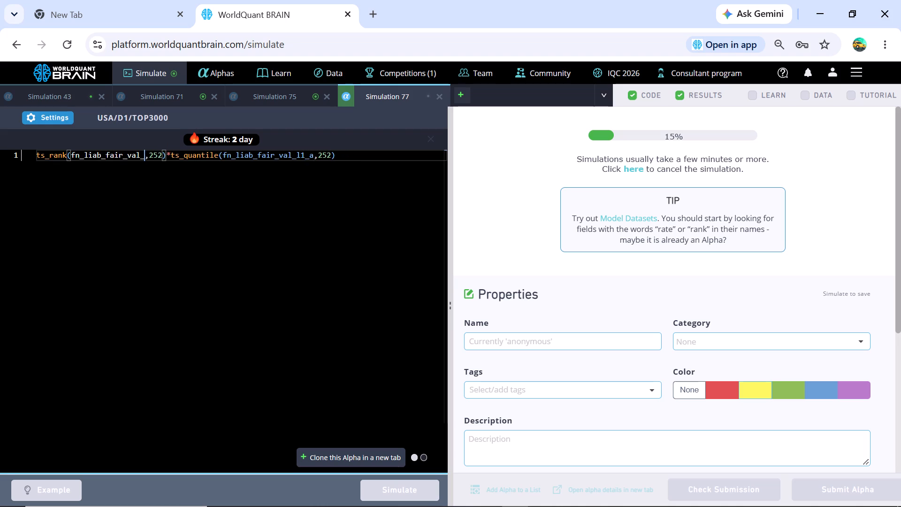
key("BackSpace")
key("BackSpace")
key("BackSpace")
key("BackSpace")
key("BackSpace")
key("BackSpace")
key("BackSpace")
key("BackSpace")
key("BackSpace")
key("BackSpace")
key("BackSpace")
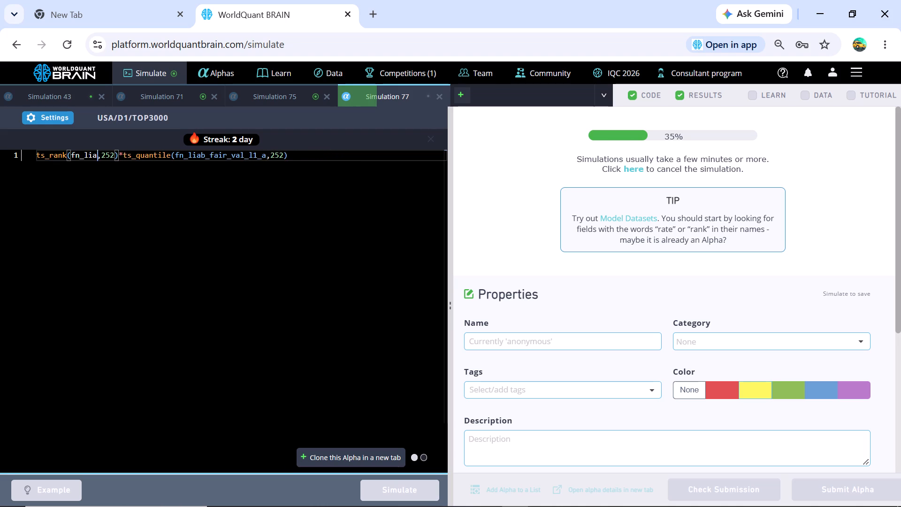
key("BackSpace")
key("BackSpace")
key("BackSpace")
key("BackSpace")
key("BackSpace")
key("BackSpace")
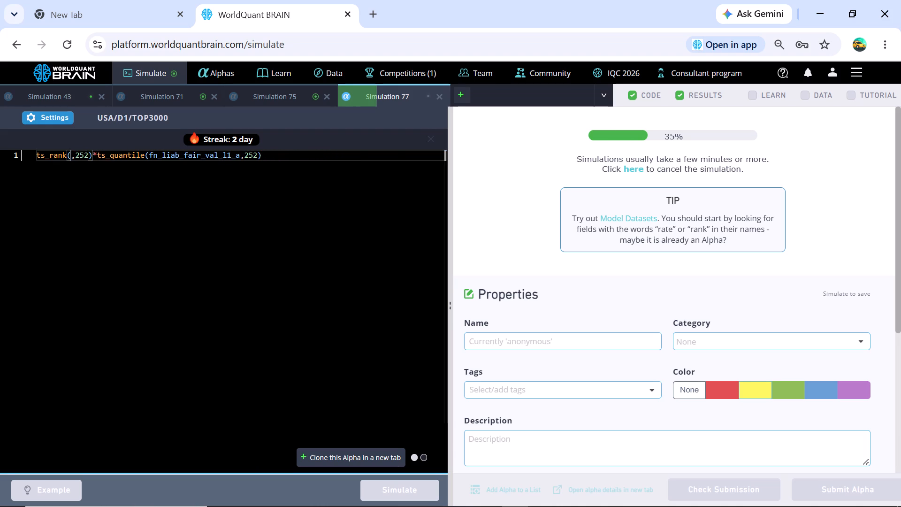
key("ctrl+v")
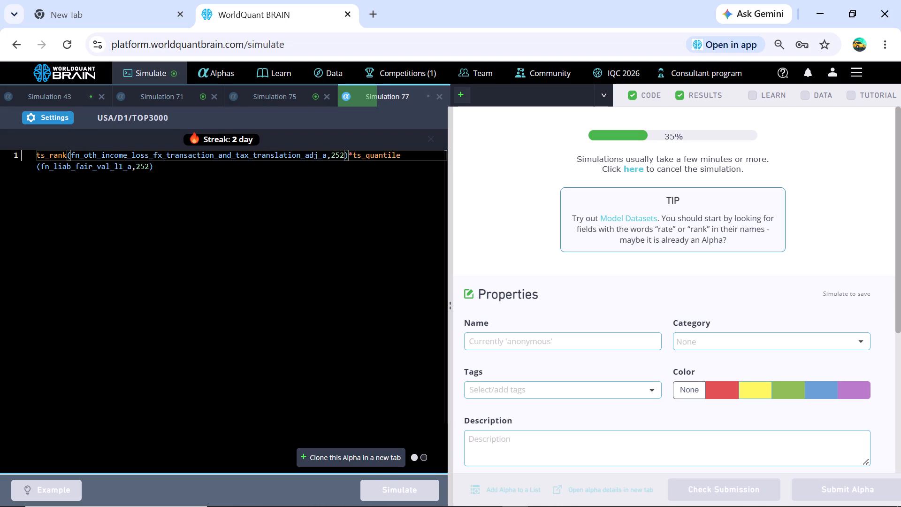
Replace the ts_quantile field in Simulation 77's expression with fn_oth_income_loss_fx_transaction_and_tax_translation_adj_a.
left_click(134, 169)
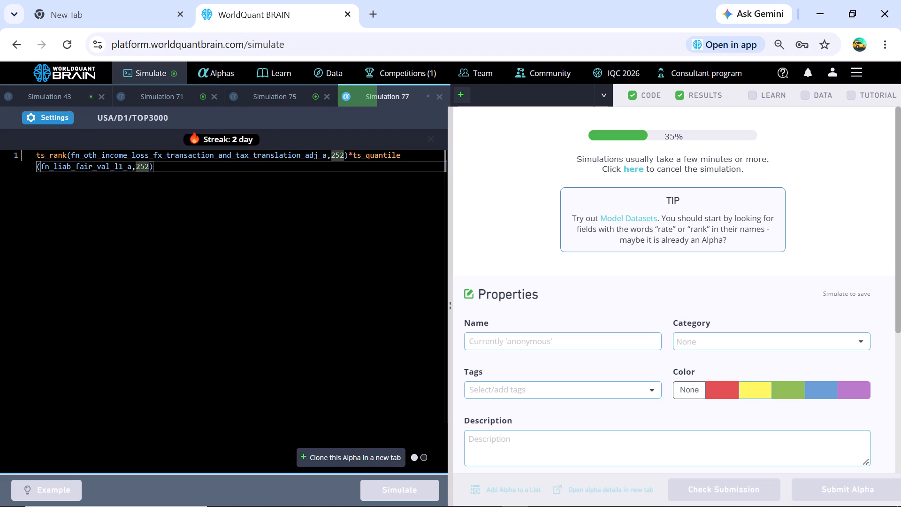
left_click(130, 168)
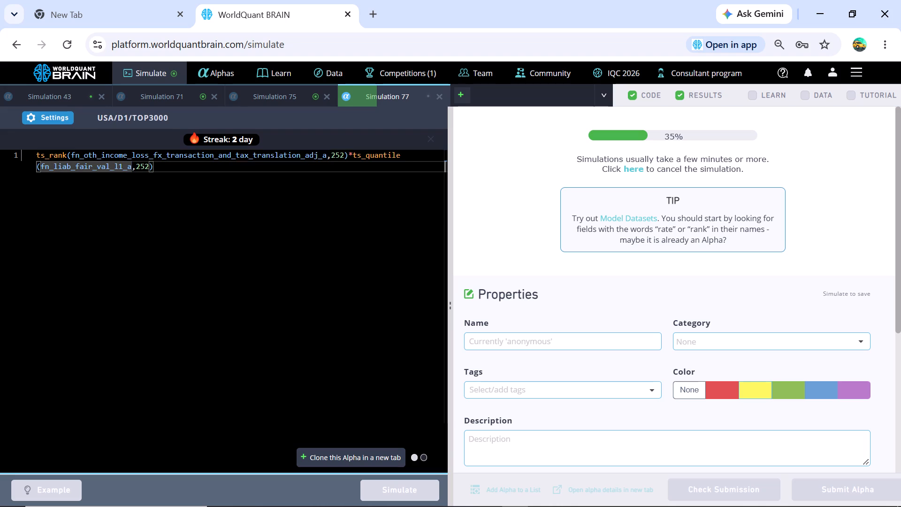
key("BackSpace")
key("BackSpace")
key("BackSpace")
key("BackSpace")
key("BackSpace")
key("BackSpace")
key("BackSpace")
key("BackSpace")
key("BackSpace")
key("BackSpace")
key("BackSpace")
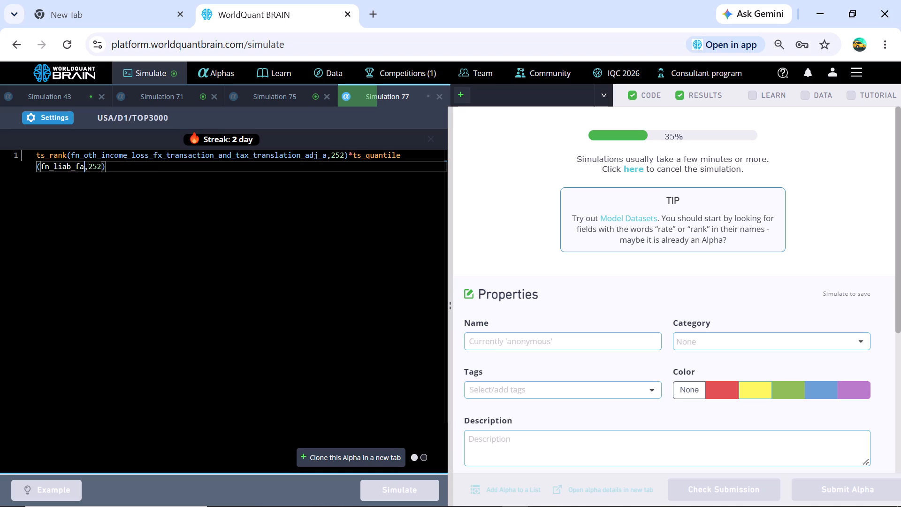
key("BackSpace")
key("BackSpace")
key("BackSpace")
key("BackSpace")
key("BackSpace")
key("BackSpace")
key("BackSpace")
key("BackSpace")
key("BackSpace")
key("BackSpace")
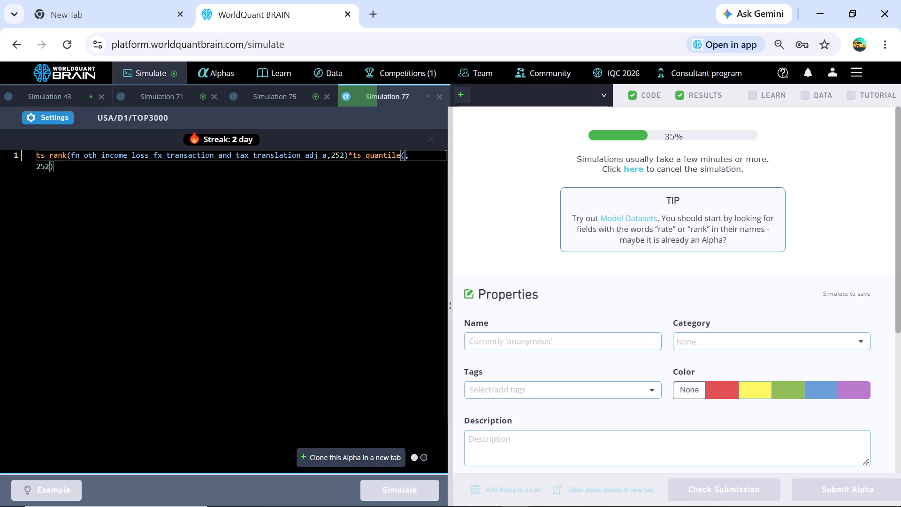
key("ctrl+v")
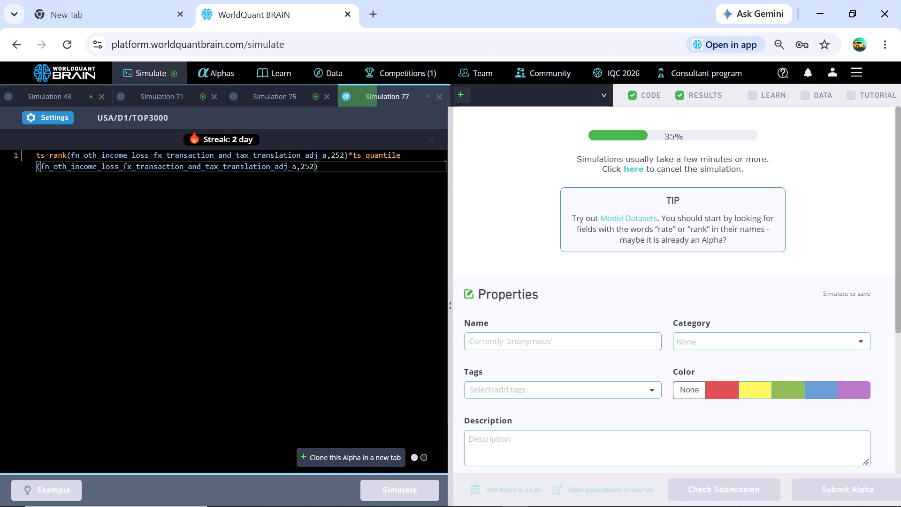
Clone the fn_oth_income_loss_fx_transaction_and_tax_translation_adj_a alpha into a new simulation tab and simulate it.
left_click(335, 461)
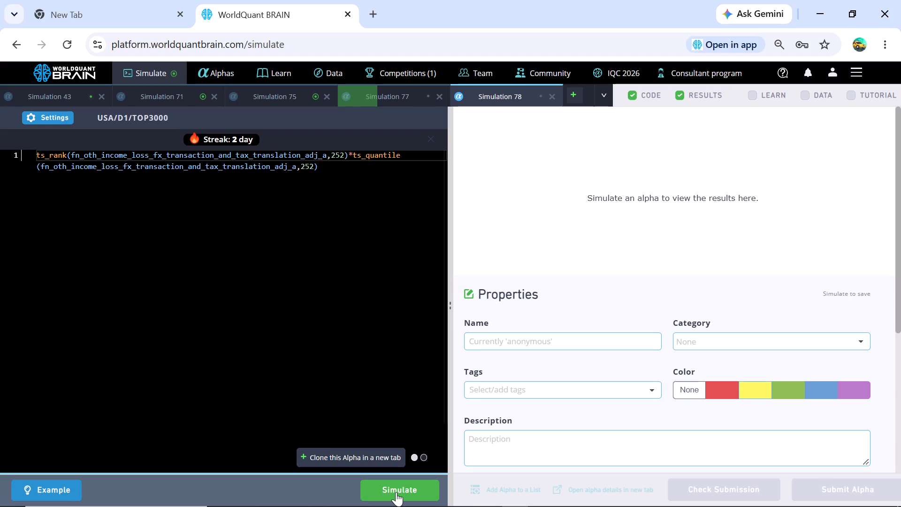
left_click(396, 492)
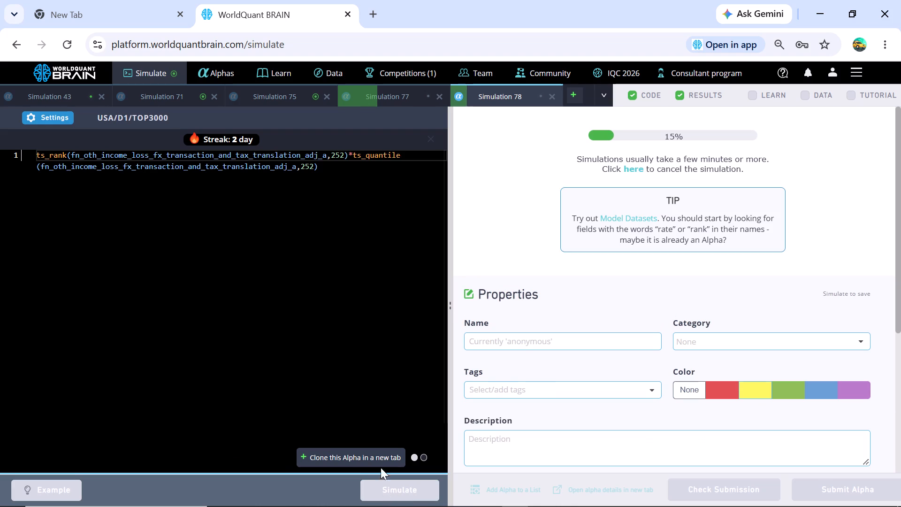
Examine the failed in-sample tests of Simulation 71 and compare them with those of Simulation 43.
left_click(136, 92)
scroll(510, 268, "down", 8)
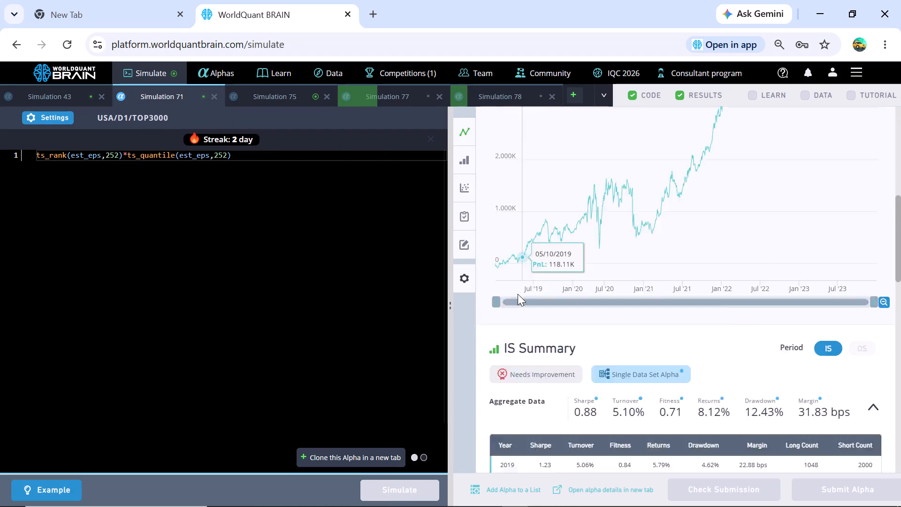
scroll(518, 294, "down", 3)
left_click(521, 415)
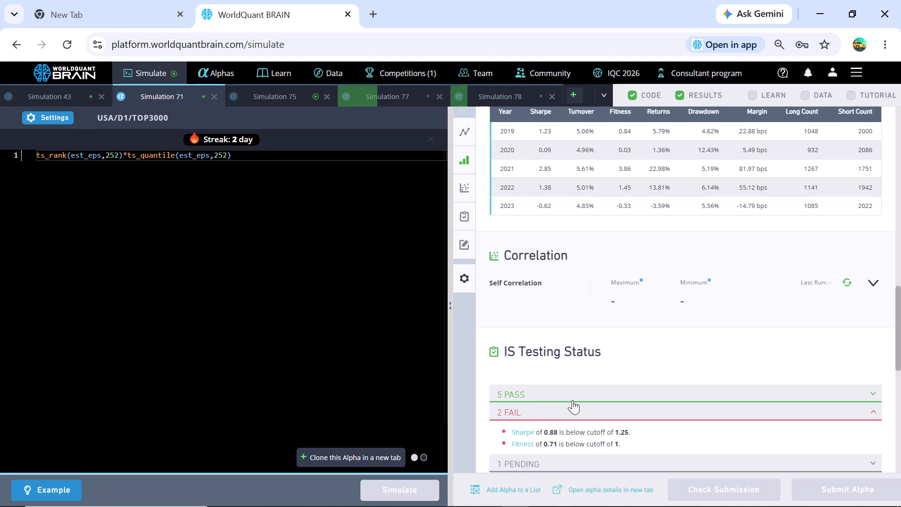
left_click(62, 90)
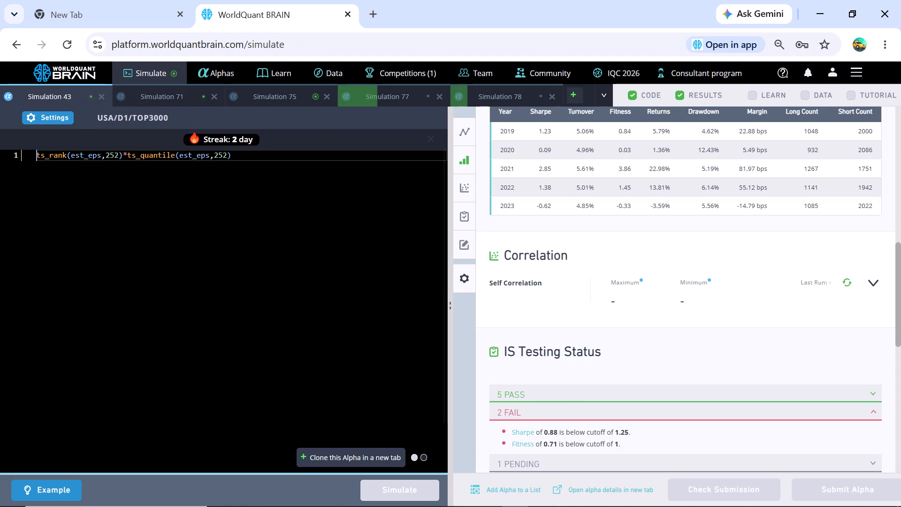
left_click(520, 407)
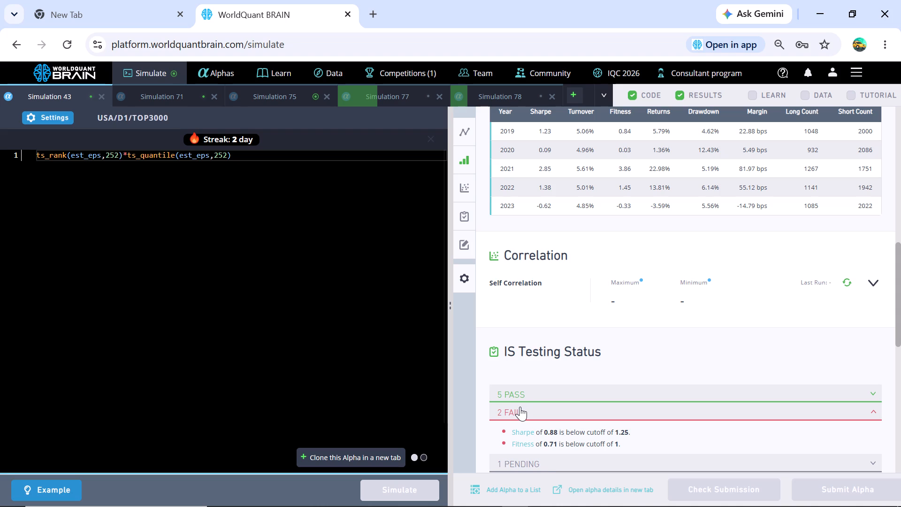
left_click(520, 407)
Close the Simulation 71 tab.
left_click(182, 89)
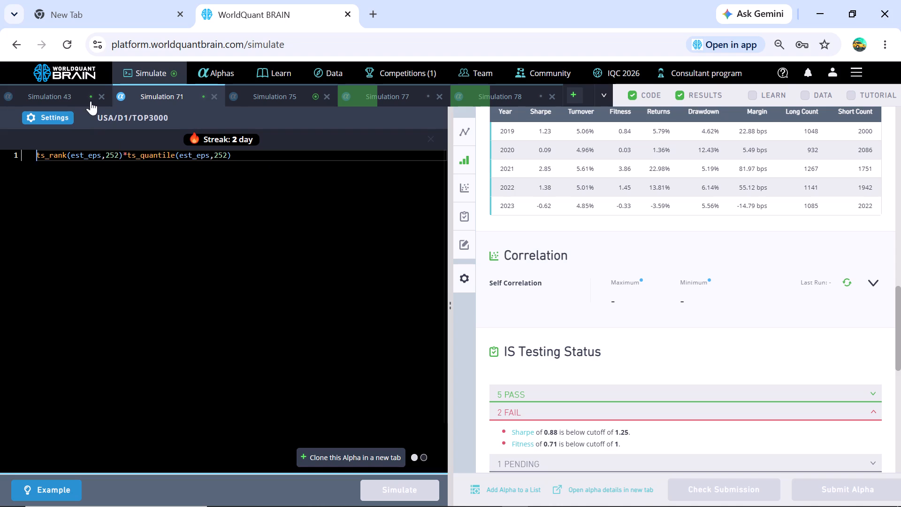
left_click(216, 97)
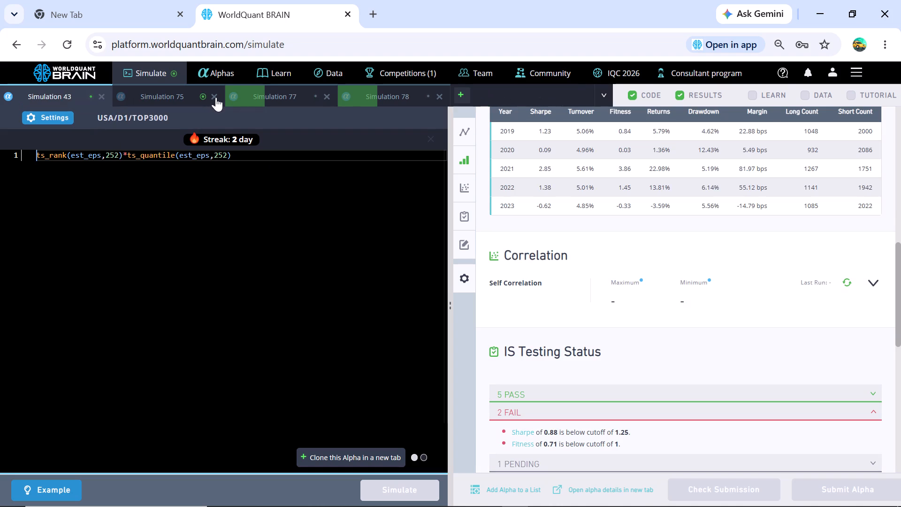
Review the failed in-sample tests of the Simulation 75 alpha and close its tab.
left_click(172, 92)
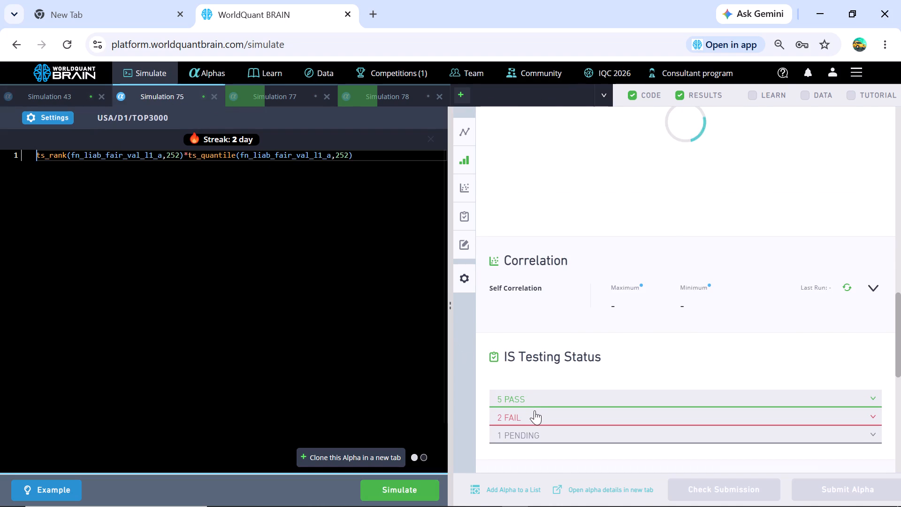
left_click(534, 410)
scroll(521, 376, "down", 2)
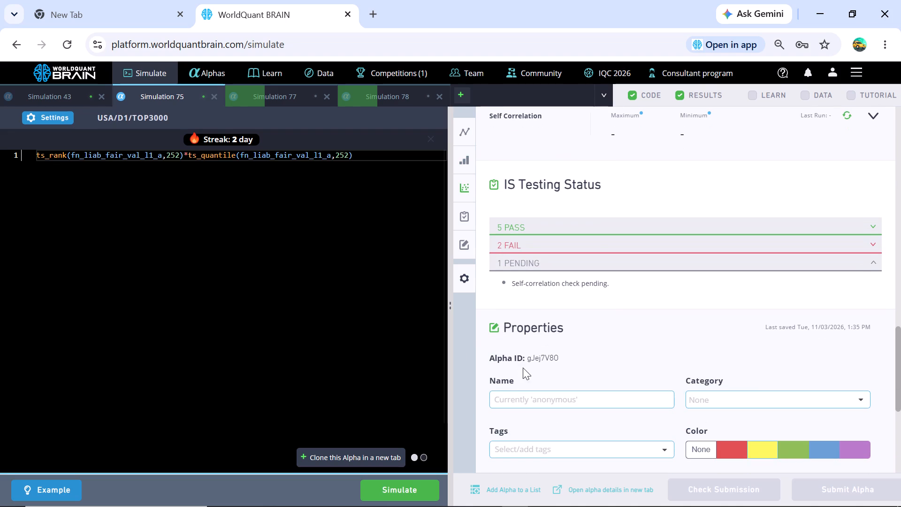
left_click(524, 241)
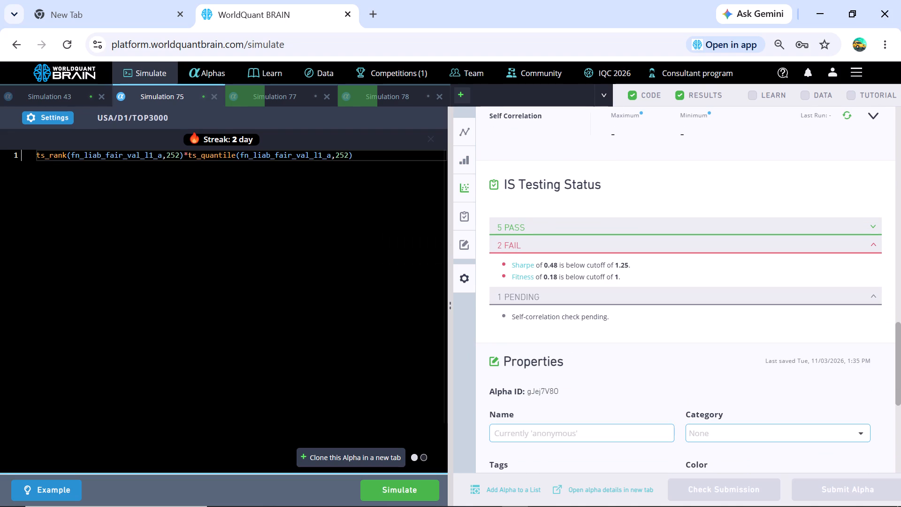
left_click(214, 94)
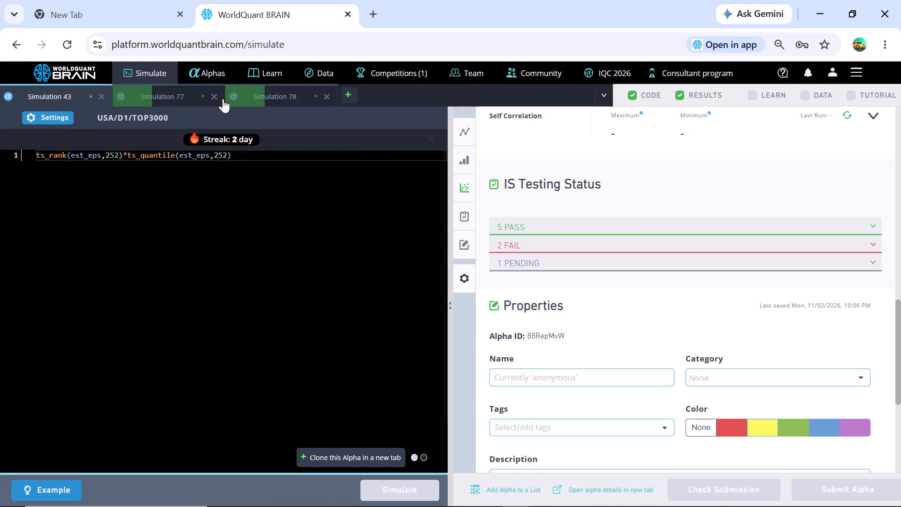
Review the failed in-sample tests of the Simulation 77 alpha and close its tab.
left_click(137, 94)
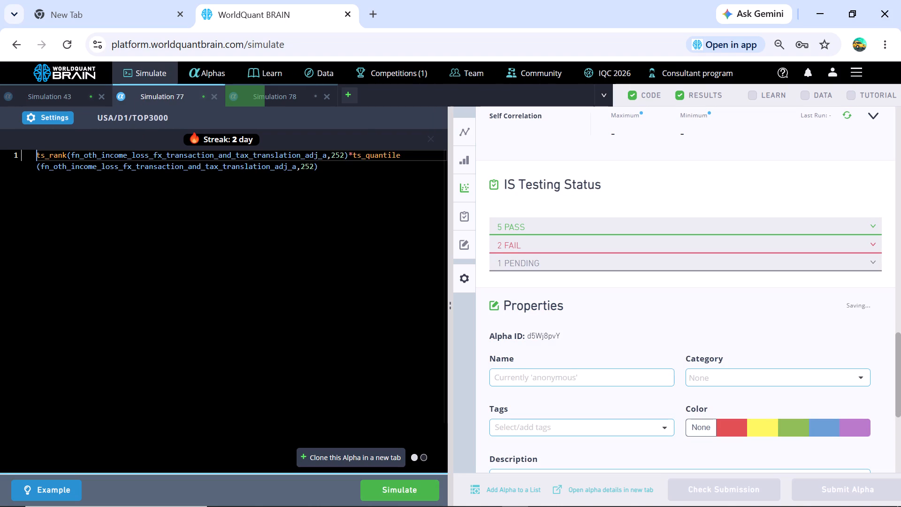
left_click(516, 243)
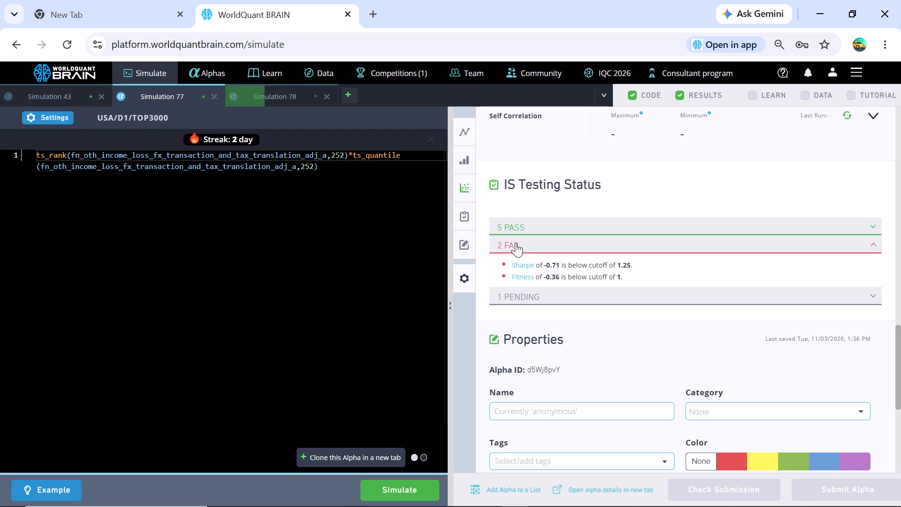
left_click(214, 93)
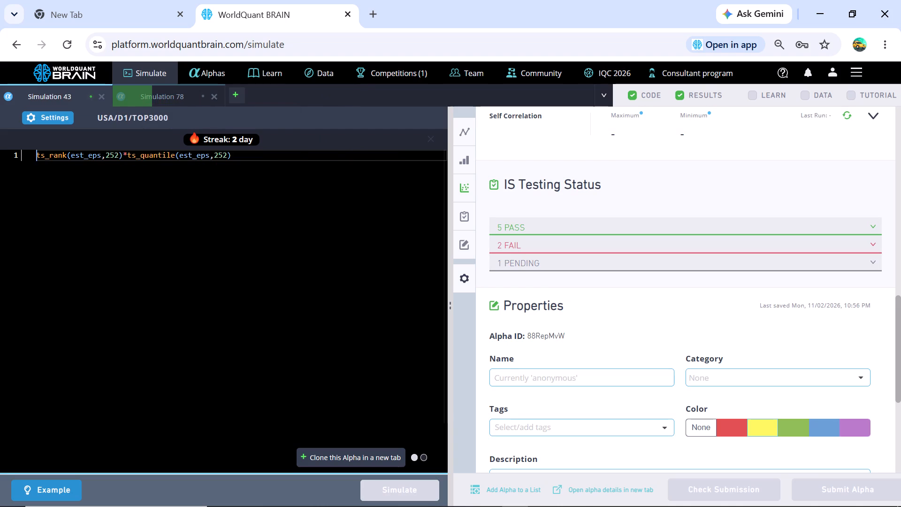
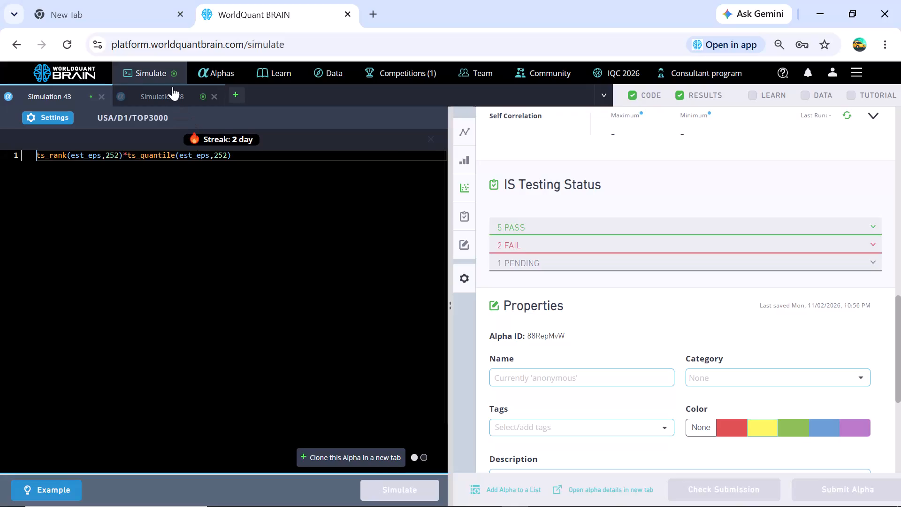
Review the failed in-sample tests of the Simulation 78 alpha and close its tab.
left_click(172, 86)
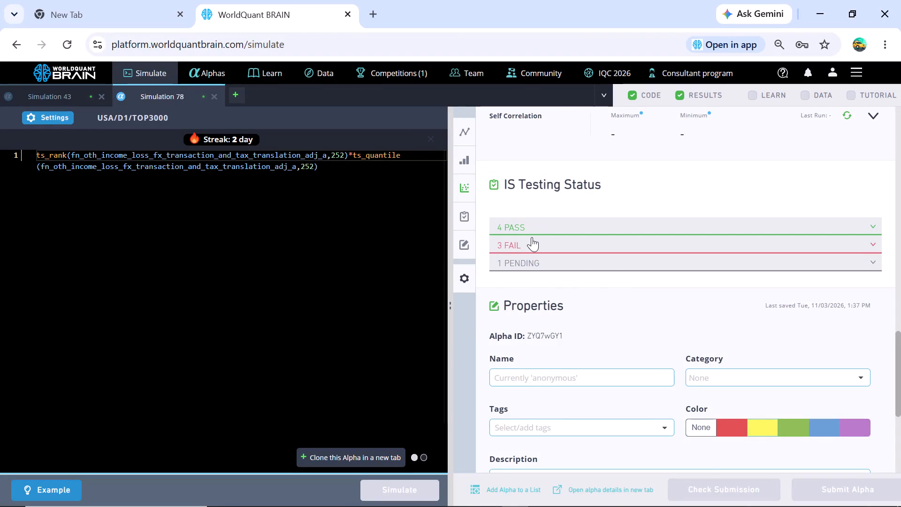
left_click(532, 237)
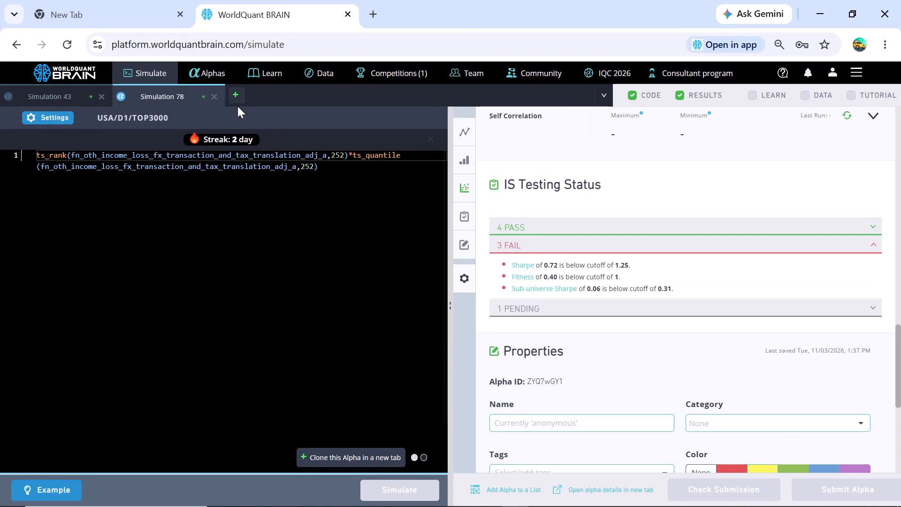
left_click(213, 92)
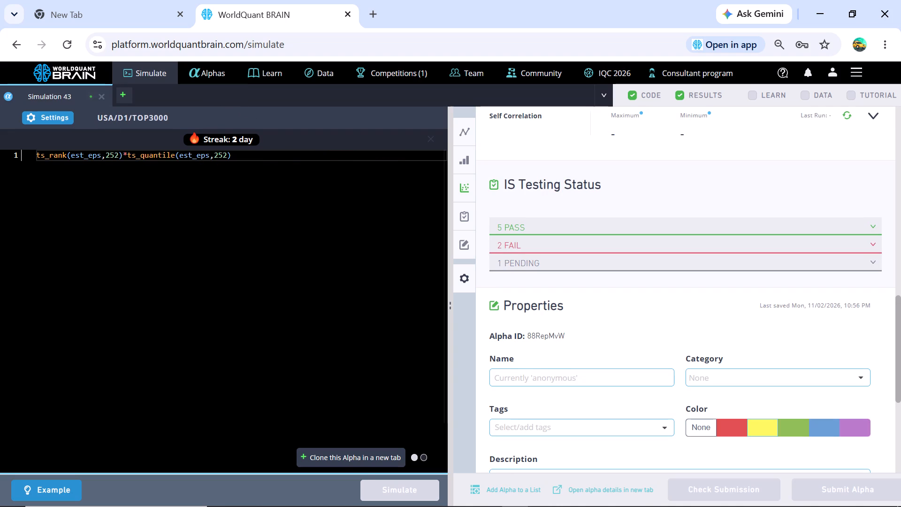
Clone the Simulation 43 alpha into a new simulation tab.
left_click(359, 458)
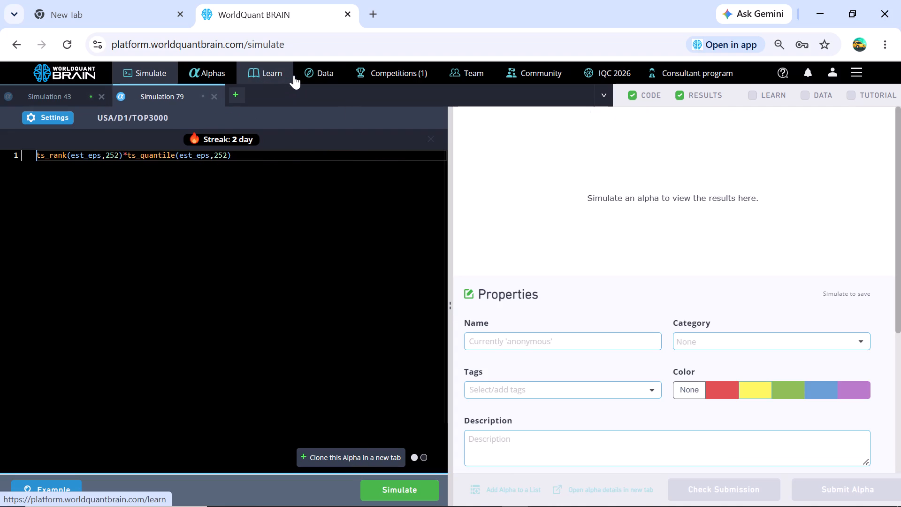
In the Social Media dataset Sentiment Data for Equity, sort fields by most alphas and copy the field name scl12_buzz.
left_click(334, 72)
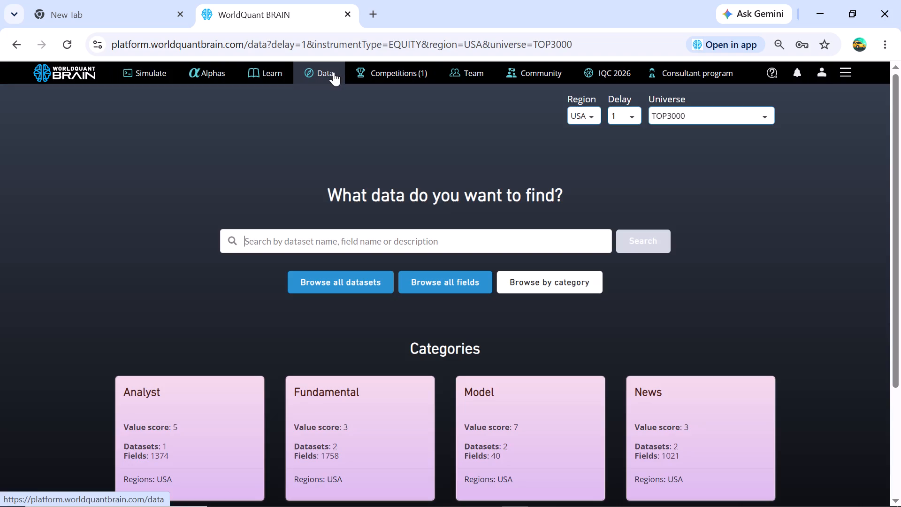
scroll(477, 406, "down", 2)
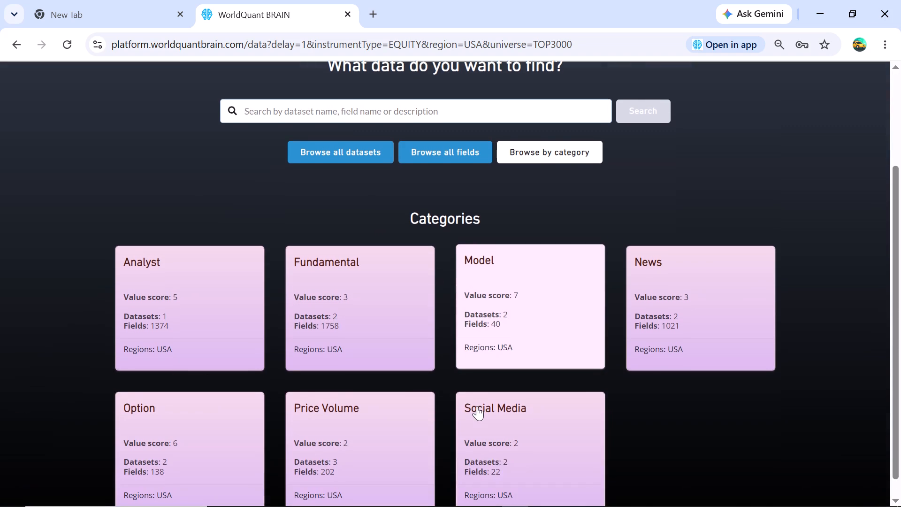
left_click(475, 407)
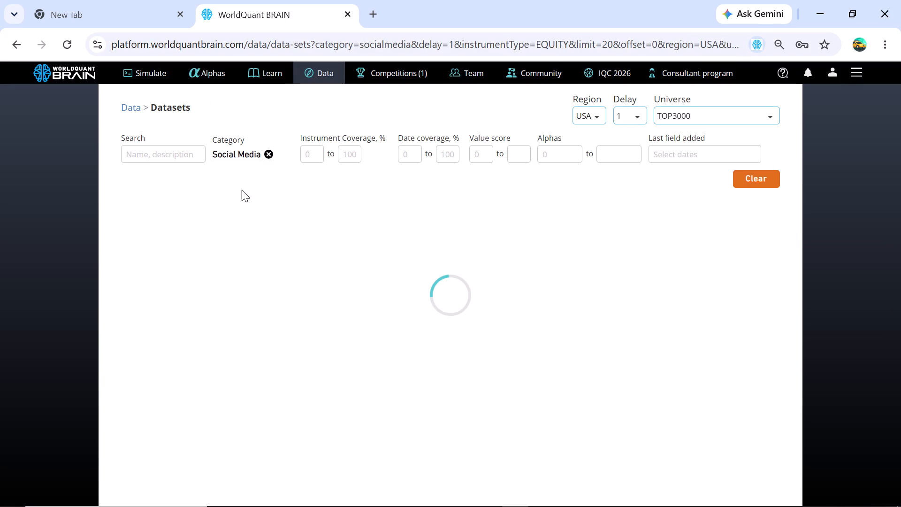
left_click(220, 231)
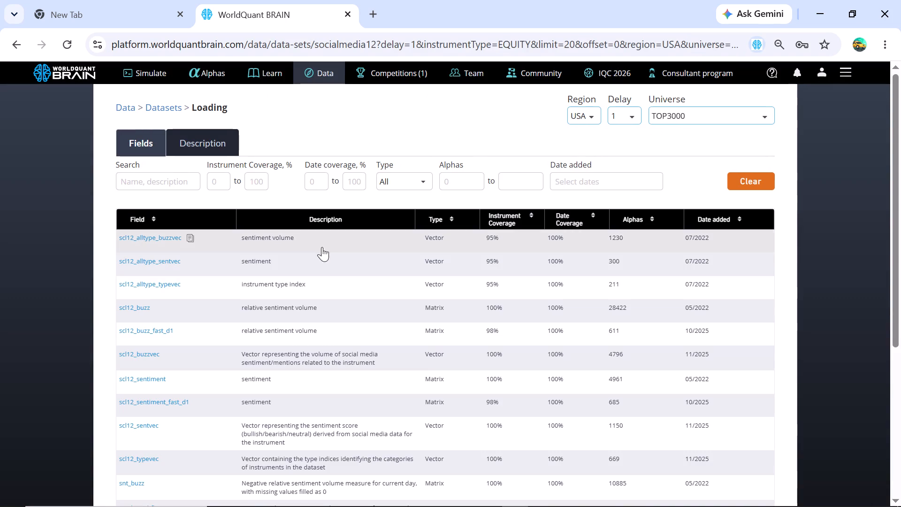
double_click(653, 215)
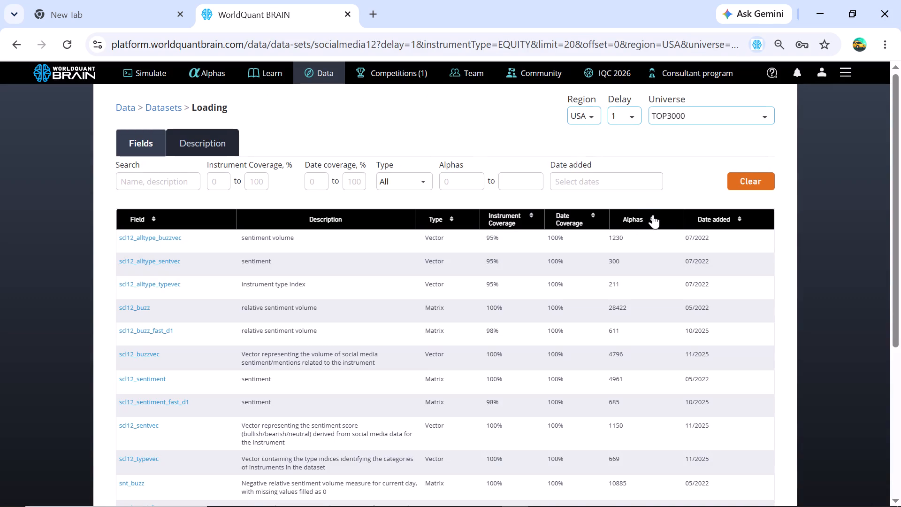
left_click(654, 219)
left_click(651, 218)
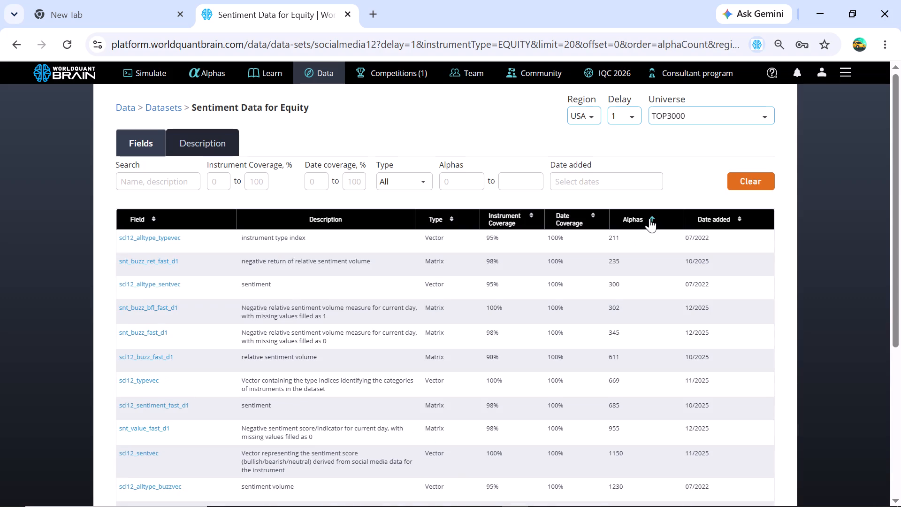
left_click(649, 218)
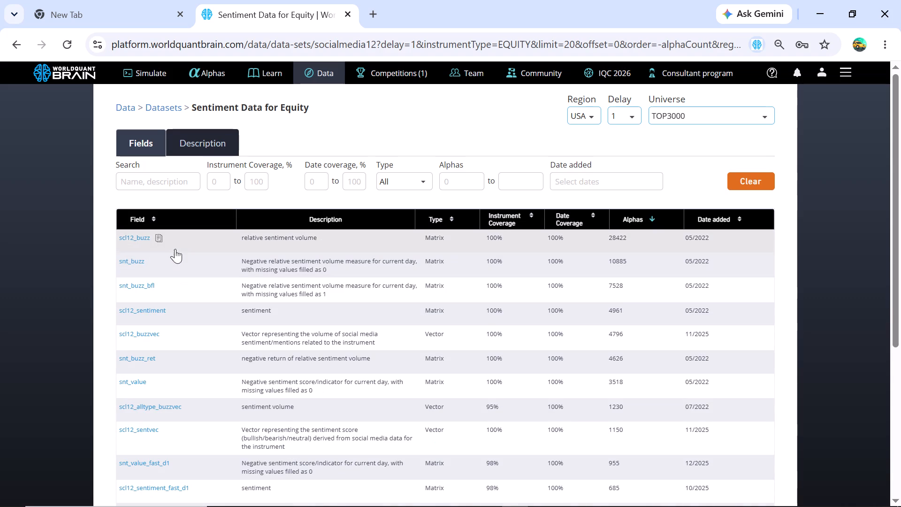
left_click(160, 238)
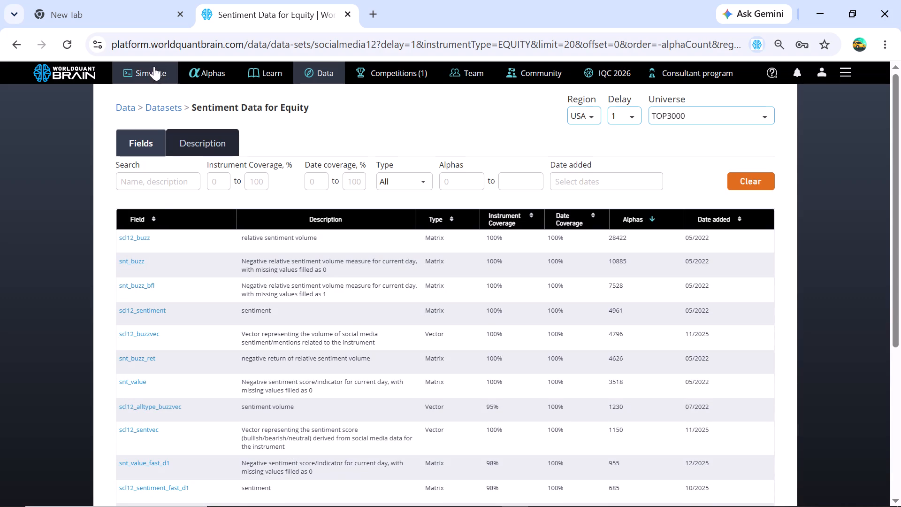
In the Simulation 79 code, replace est_eps inside ts_quantile with scl12_buzz.
left_click(160, 63)
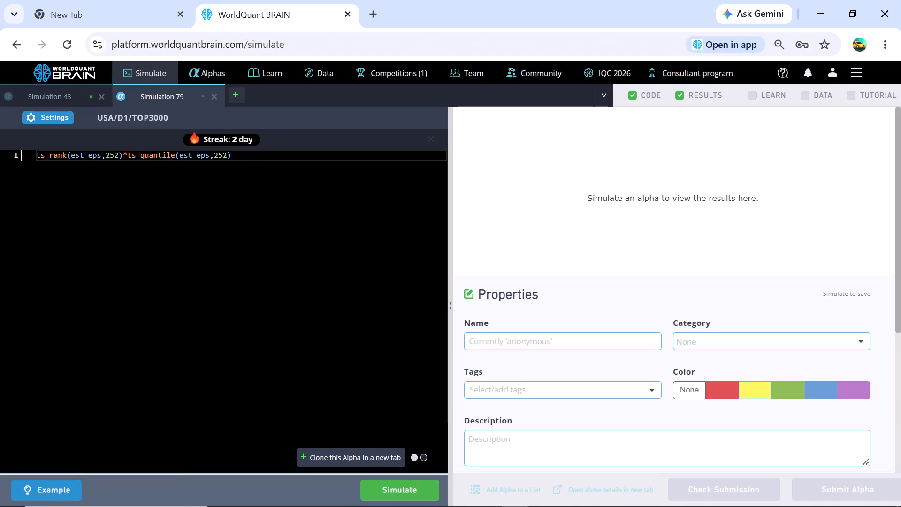
left_click(206, 160)
left_click(208, 160)
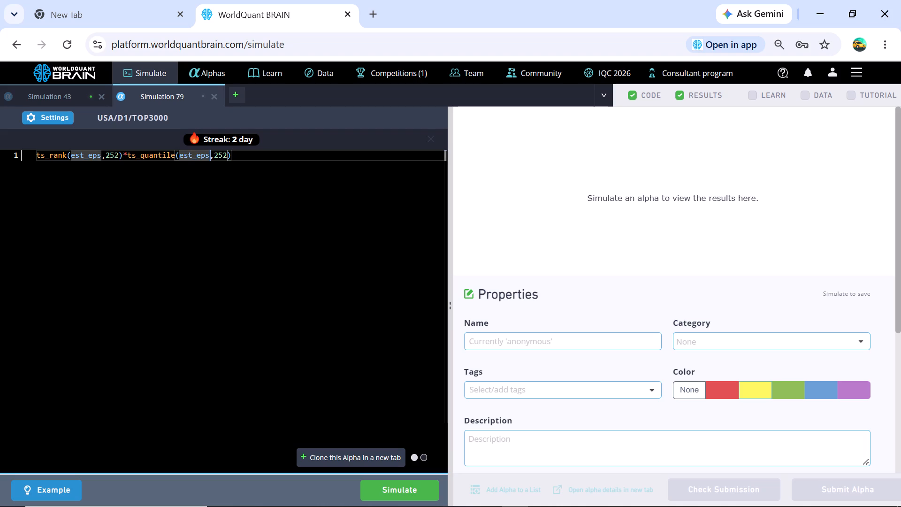
key("BackSpace")
key("BackSpace")
key("BackSpace")
key("BackSpace")
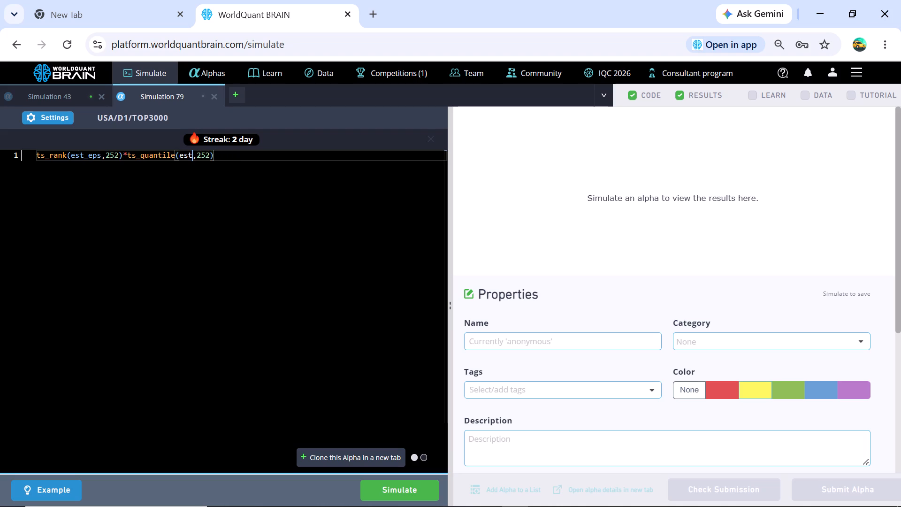
key("BackSpace")
key("BackSpace")
key("BackSpace")
key("ctrl+v")
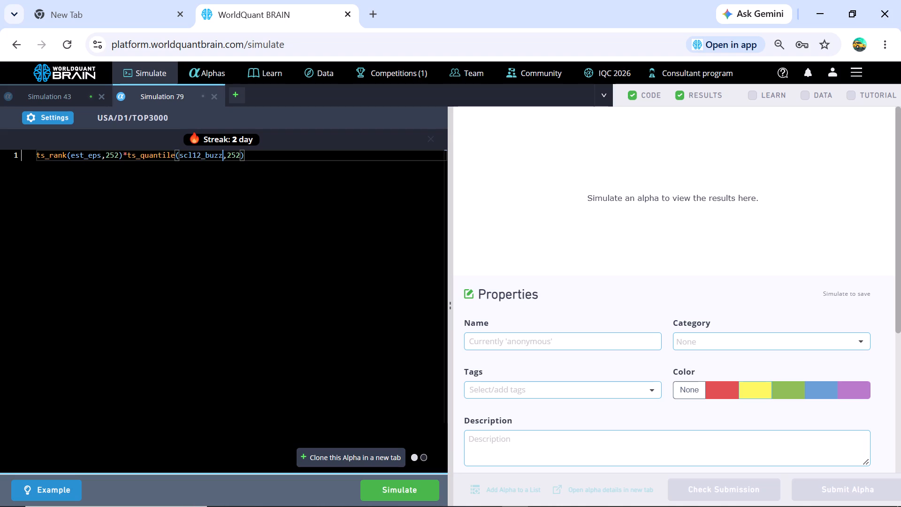
Replace est_eps inside ts_rank with scl12_buzz and simulate the alpha.
left_click(99, 159)
key("BackSpace")
key("BackSpace")
key("BackSpace")
key("BackSpace")
key("BackSpace")
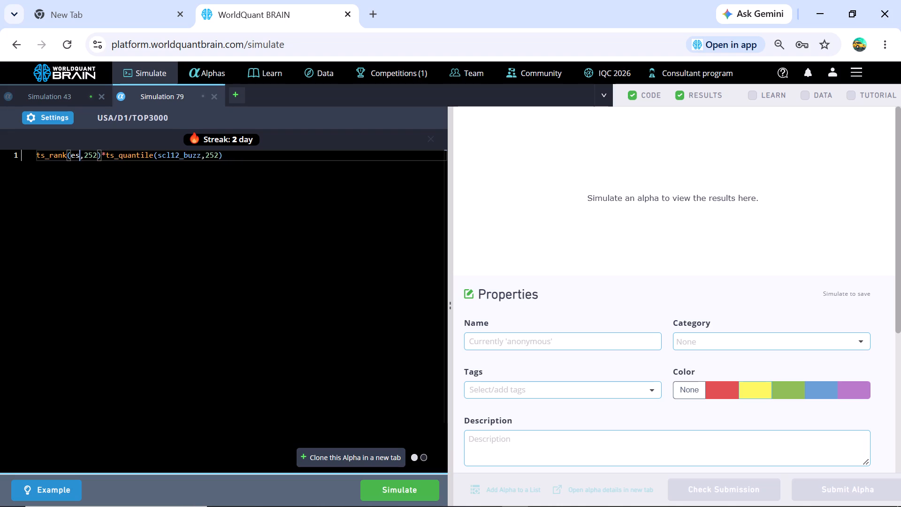
key("BackSpace")
key("BackSpace")
key("ctrl+v")
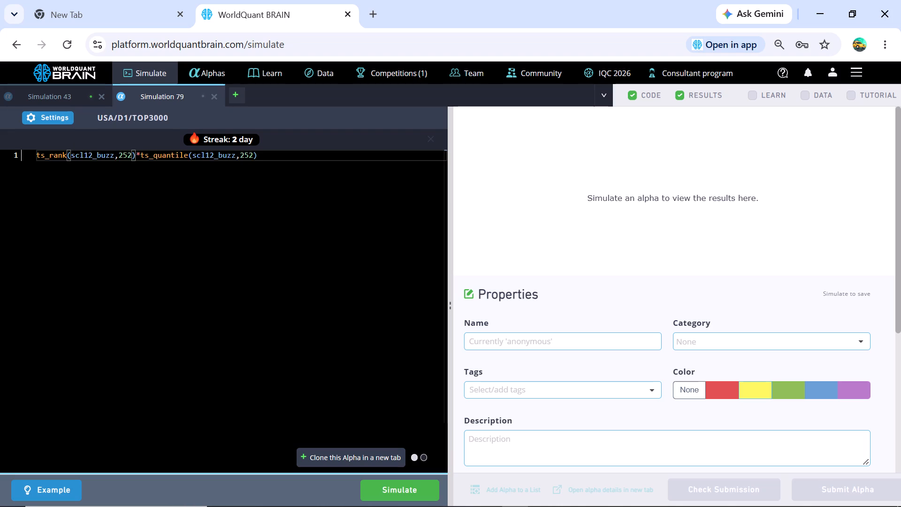
left_click(408, 484)
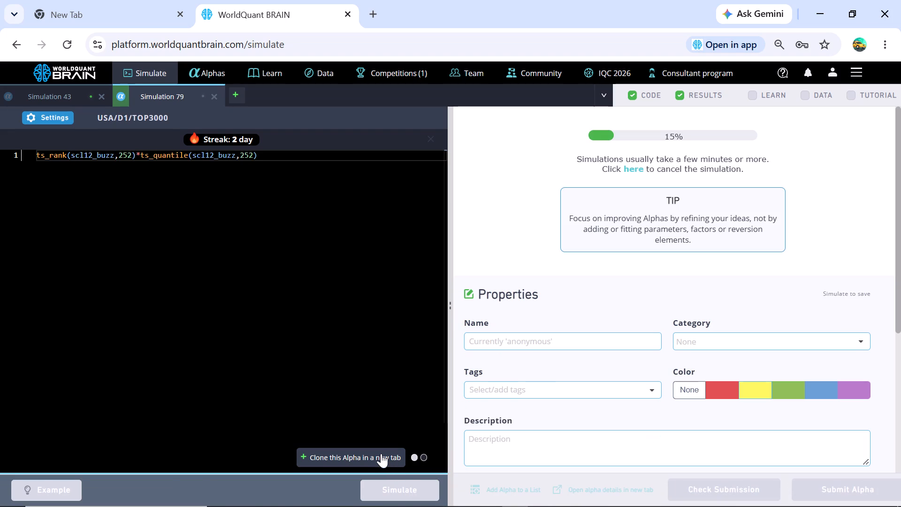
Clone the scl12_buzz alpha into a new simulation tab.
left_click(380, 458)
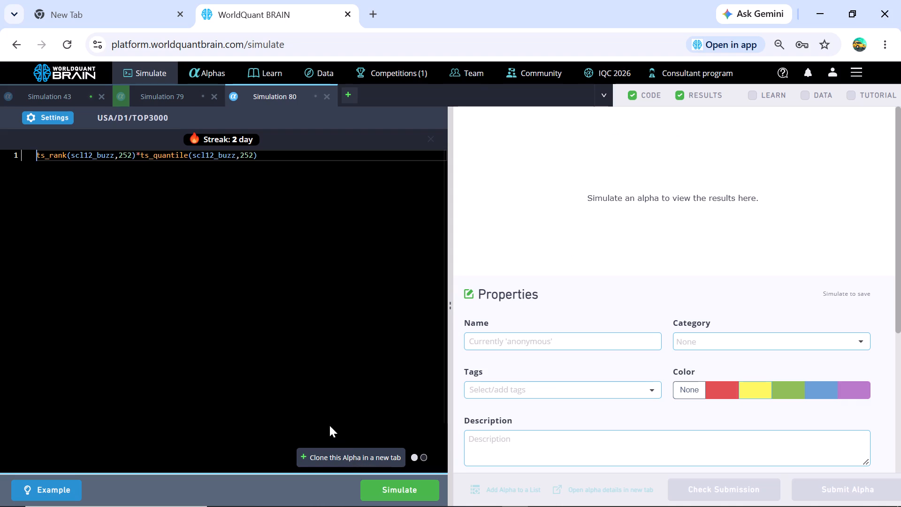
Copy the field name scl12_alltype_sentvec from the Social Media dataset Sentiment Data for Equity.
left_click(321, 74)
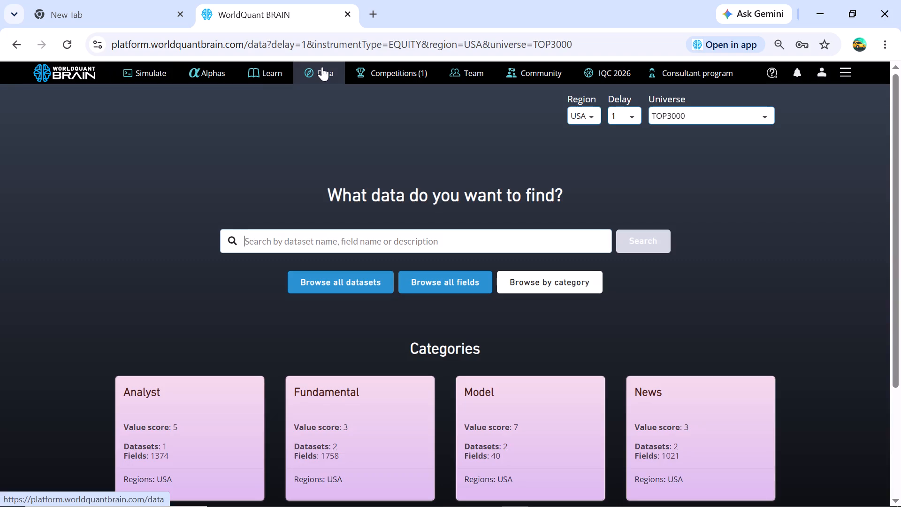
scroll(422, 443, "down", 5)
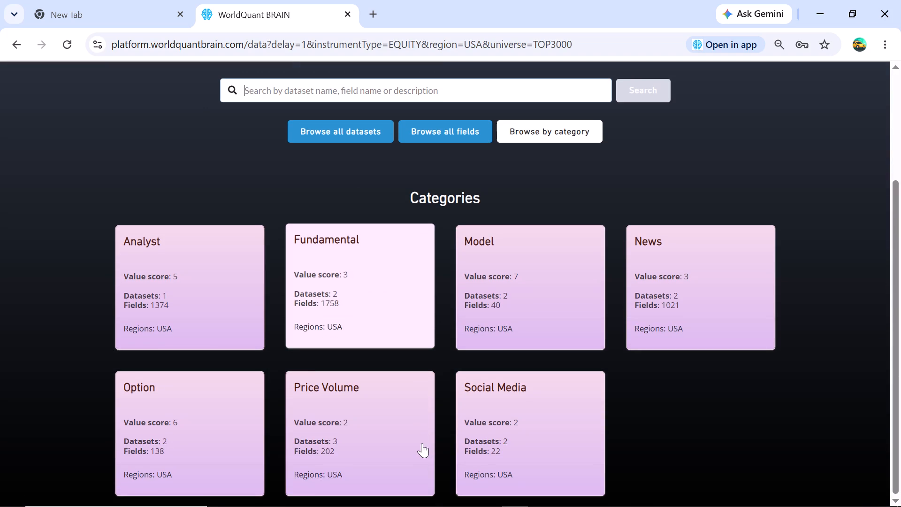
left_click(520, 436)
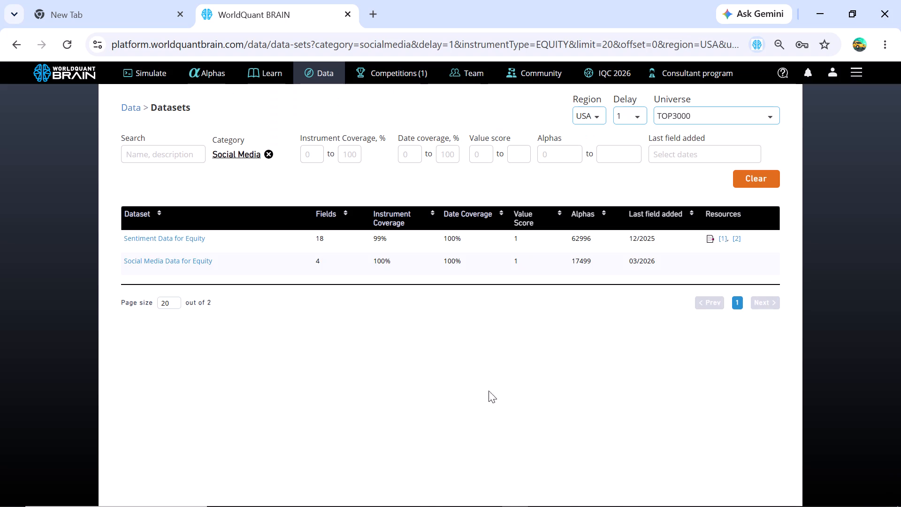
left_click(173, 238)
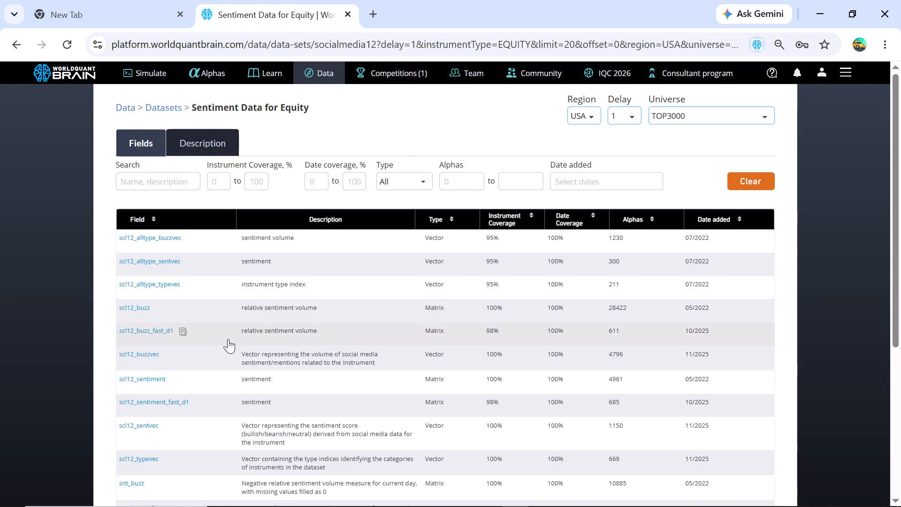
left_click(188, 260)
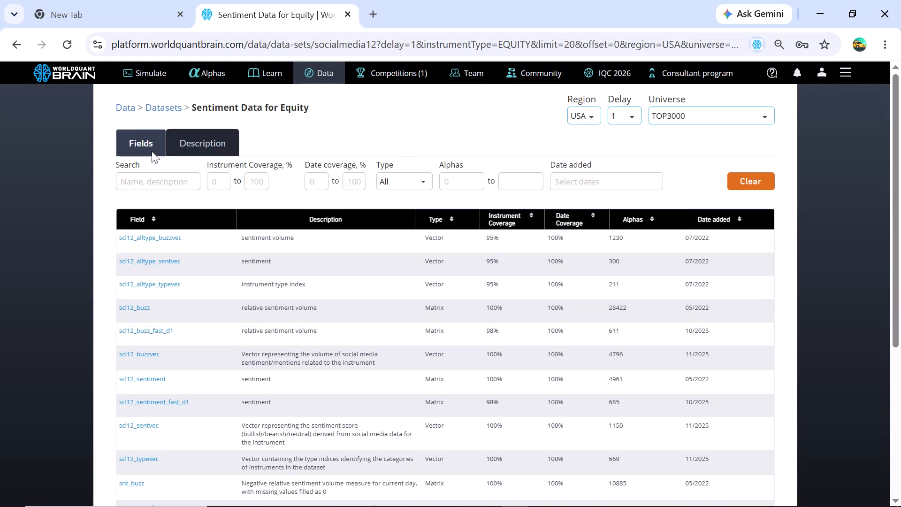
In the Simulation 80 code, replace scl12_buzz inside ts_quantile with scl12_alltype_sentvec.
left_click(160, 75)
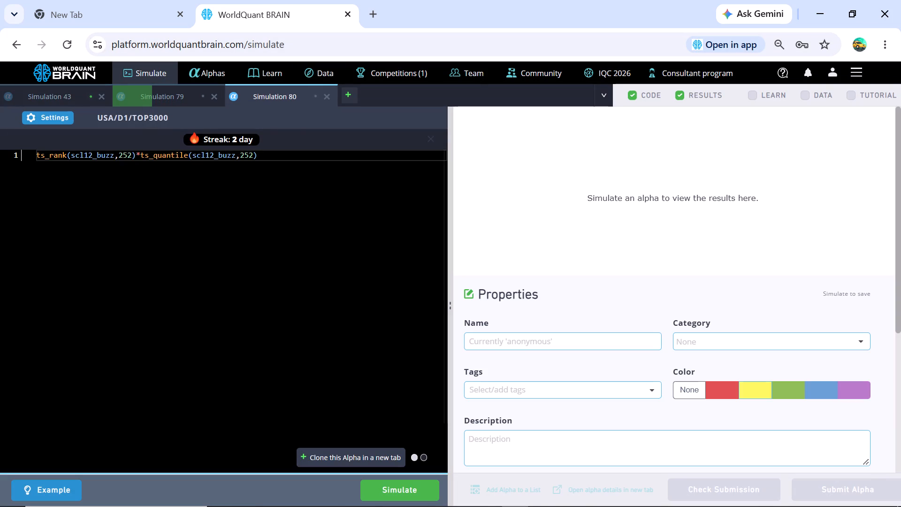
left_click(237, 152)
key("BackSpace")
key("BackSpace")
key("BackSpace")
key("BackSpace")
key("BackSpace")
key("BackSpace")
key("BackSpace")
key("BackSpace")
key("BackSpace")
key("BackSpace")
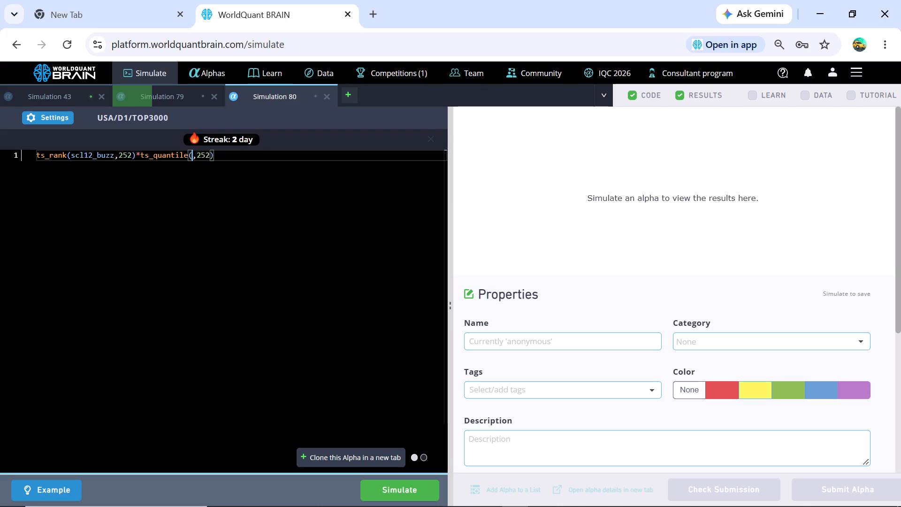
key("ctrl+v")
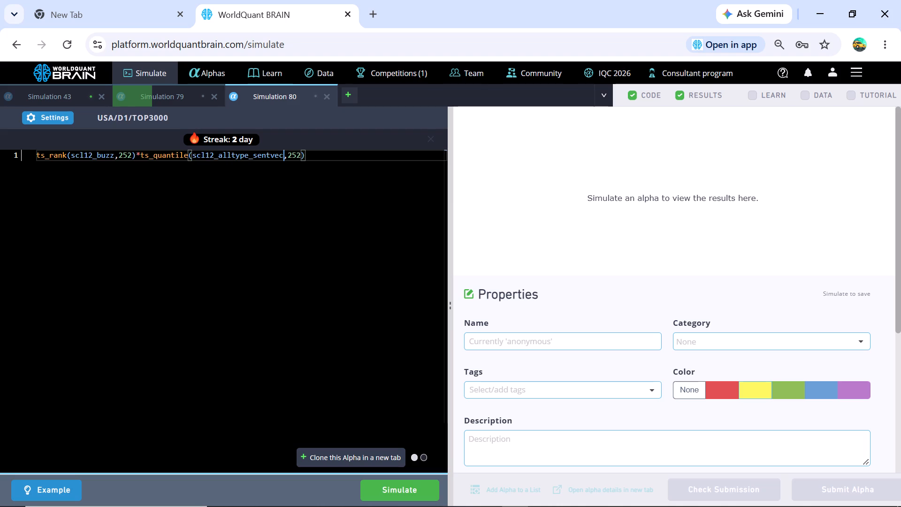
Replace scl12_buzz inside ts_rank with scl12_alltype_sentvec and simulate the alpha.
left_click(114, 155)
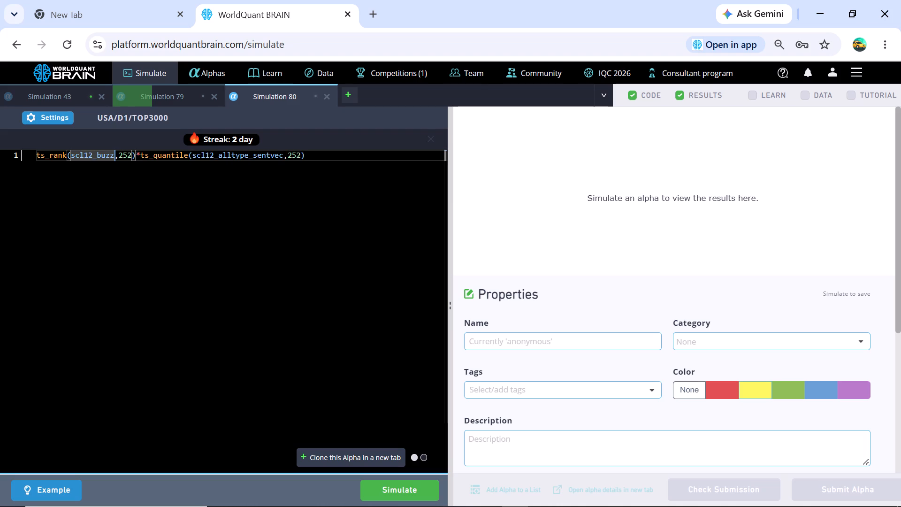
key("BackSpace")
key("BackSpace")
key("BackSpace")
key("BackSpace")
key("BackSpace")
key("BackSpace")
key("BackSpace")
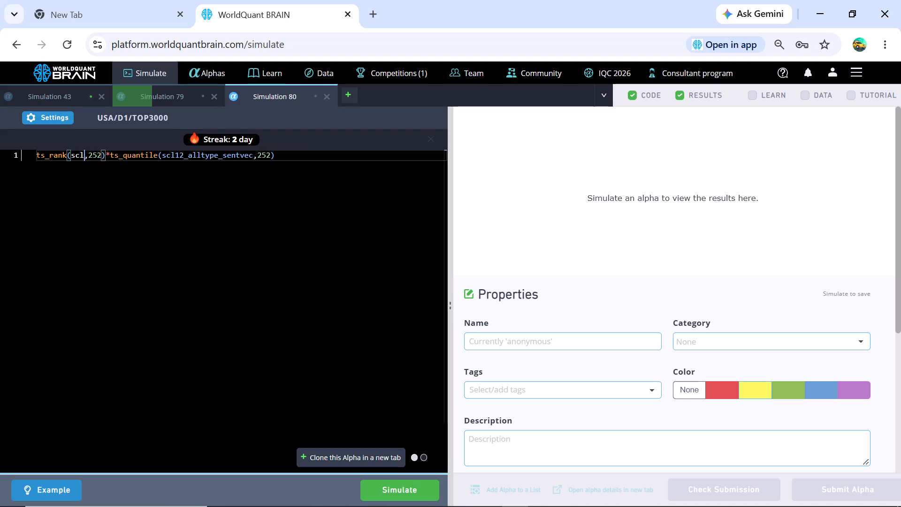
key("BackSpace")
key("BackSpace")
key("BackSpace")
key("ctrl+v")
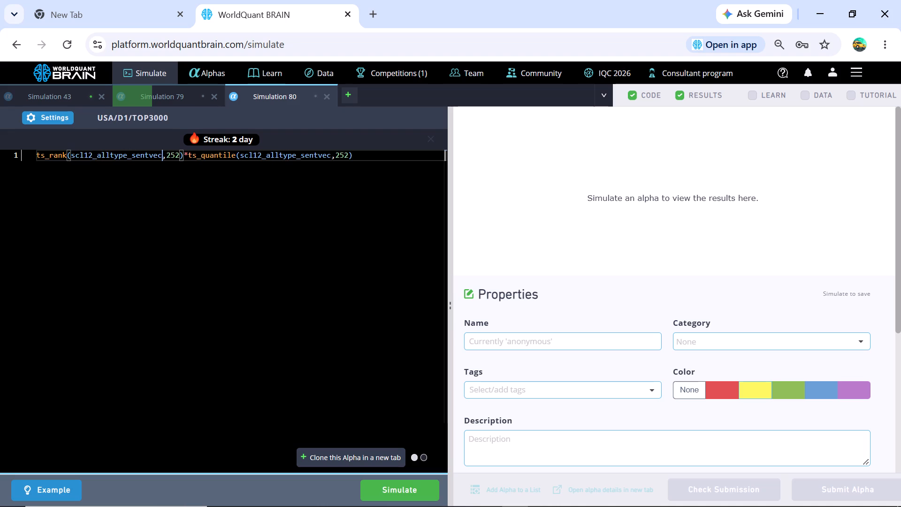
left_click(393, 494)
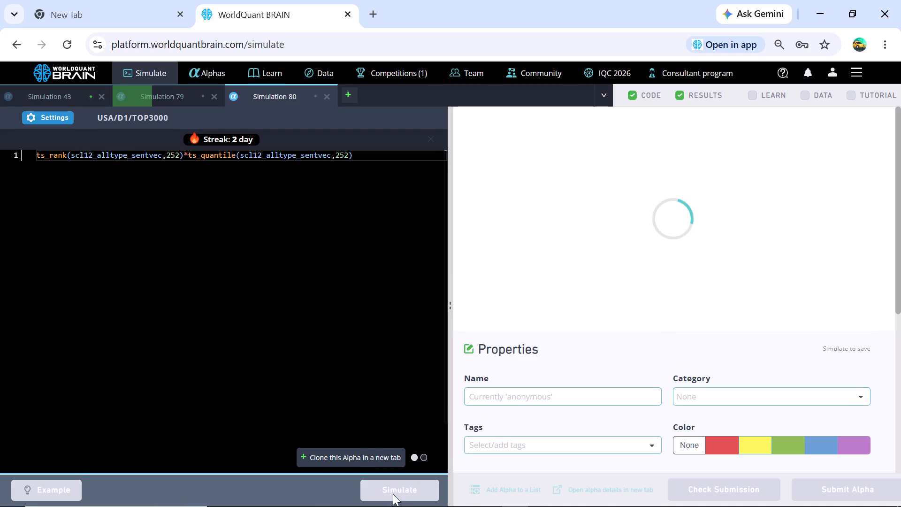
scroll(392, 494, "down", 1)
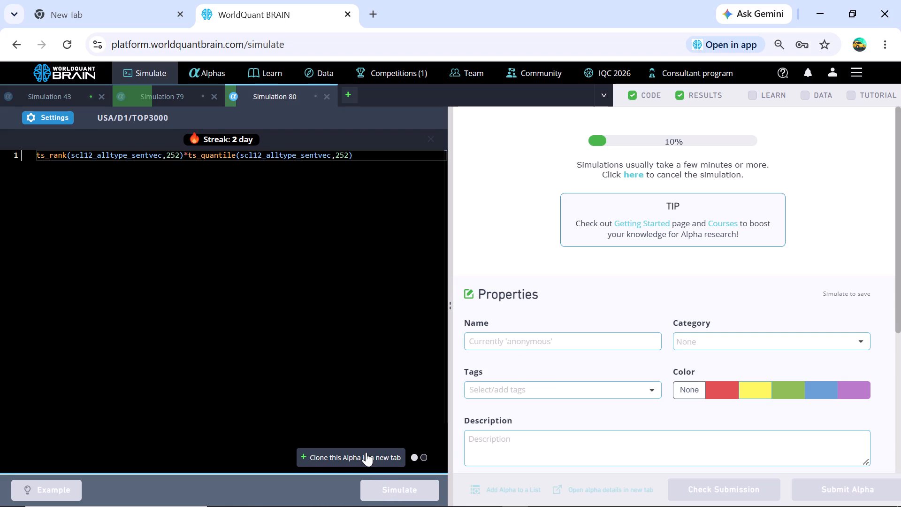
Clone the est_eps alpha from Simulation 43 into a new simulation tab.
left_click(140, 100)
left_click(45, 92)
left_click(53, 96)
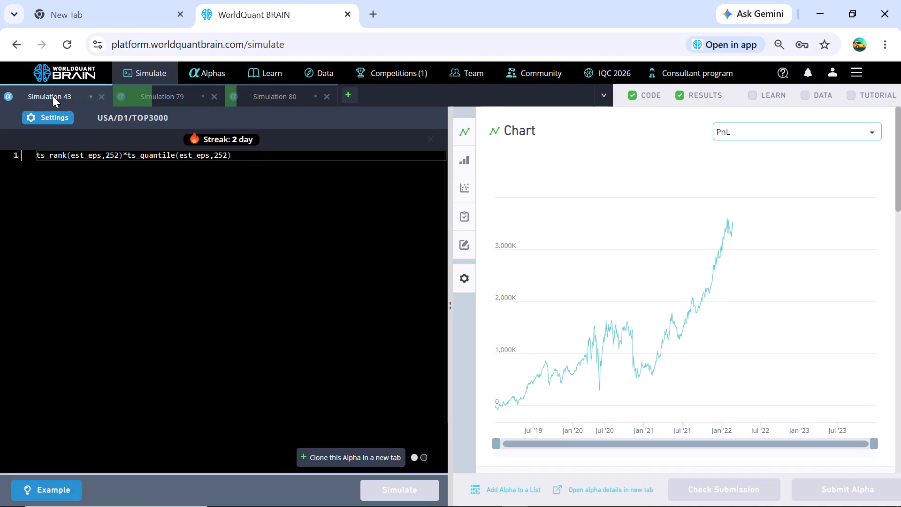
left_click(333, 457)
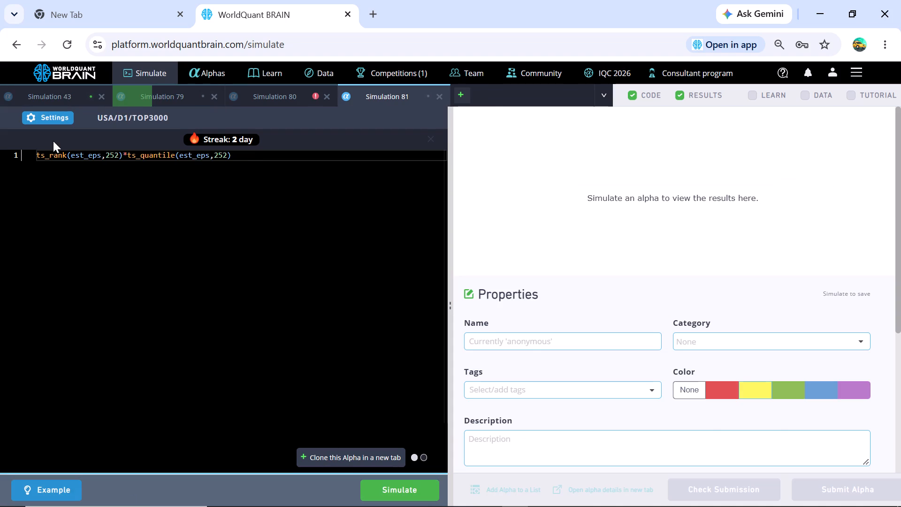
Set the cloned est_eps alpha's universe to TOP200, decay to 2 and truncation to 0.03, apply the settings and simulate it.
left_click(42, 113)
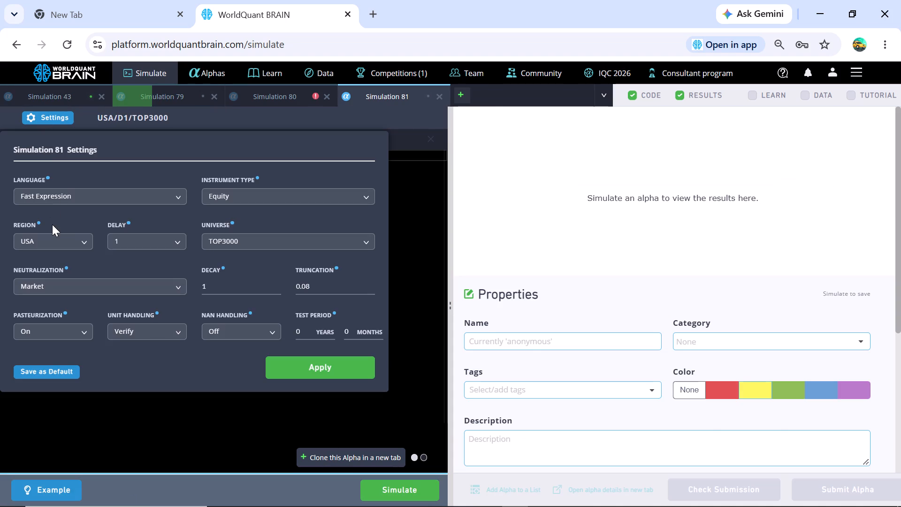
left_click(244, 238)
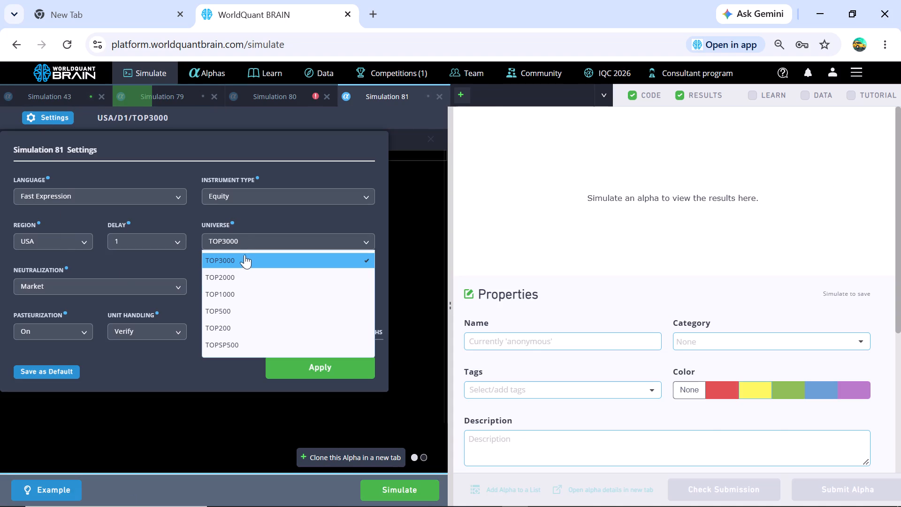
left_click(218, 330)
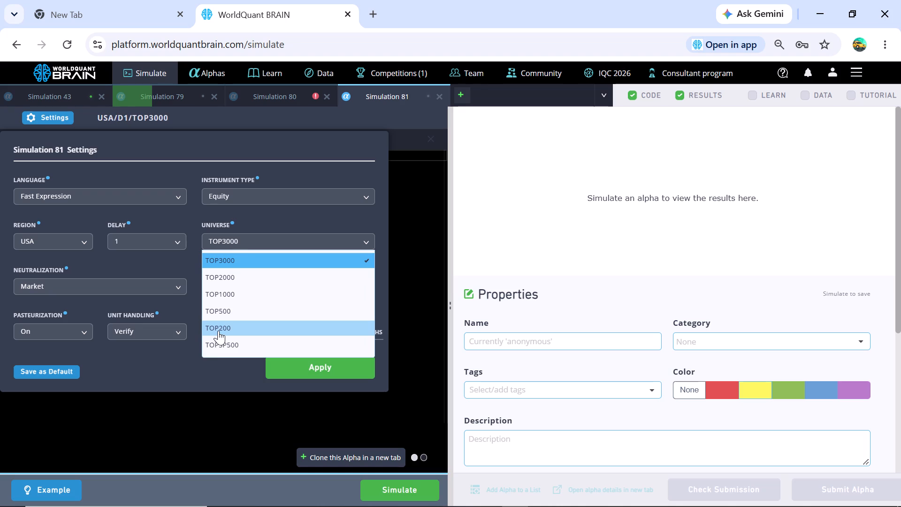
left_click(217, 287)
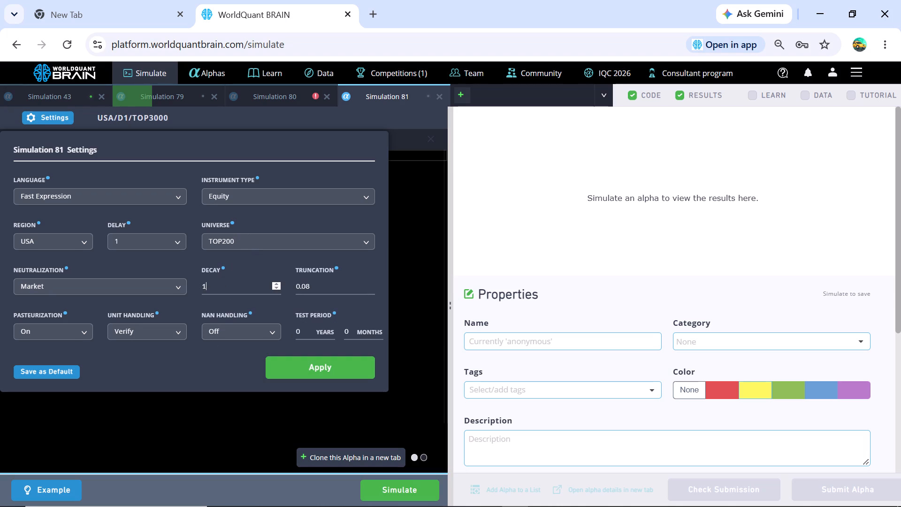
key("BackSpace")
key("2")
left_click(368, 288)
triple_click(368, 288)
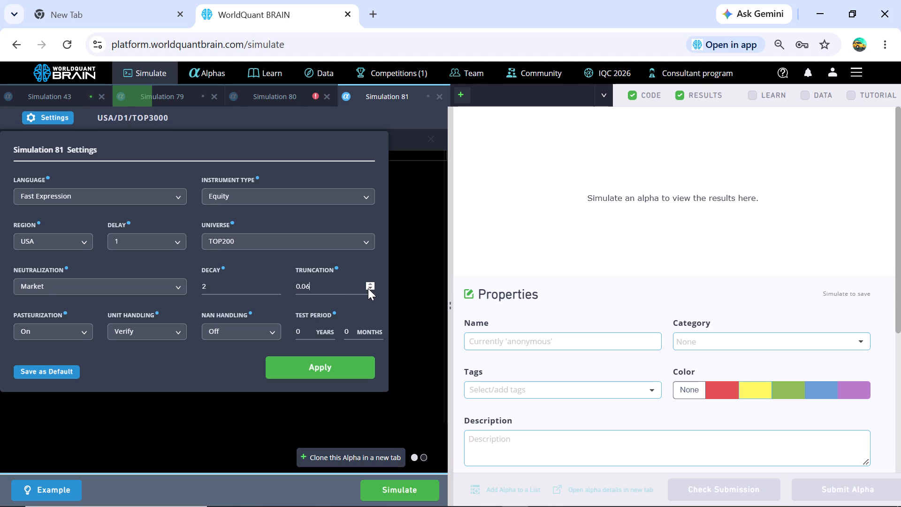
left_click(368, 288)
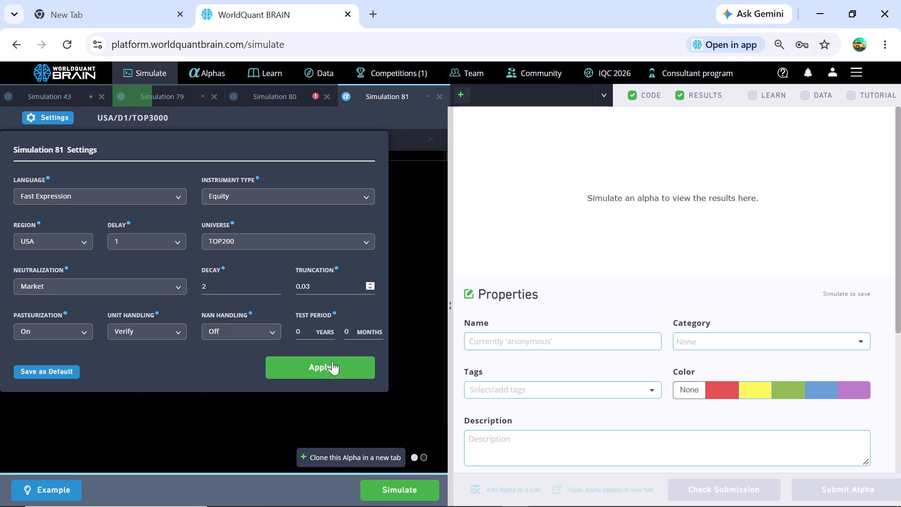
left_click(332, 362)
left_click(390, 484)
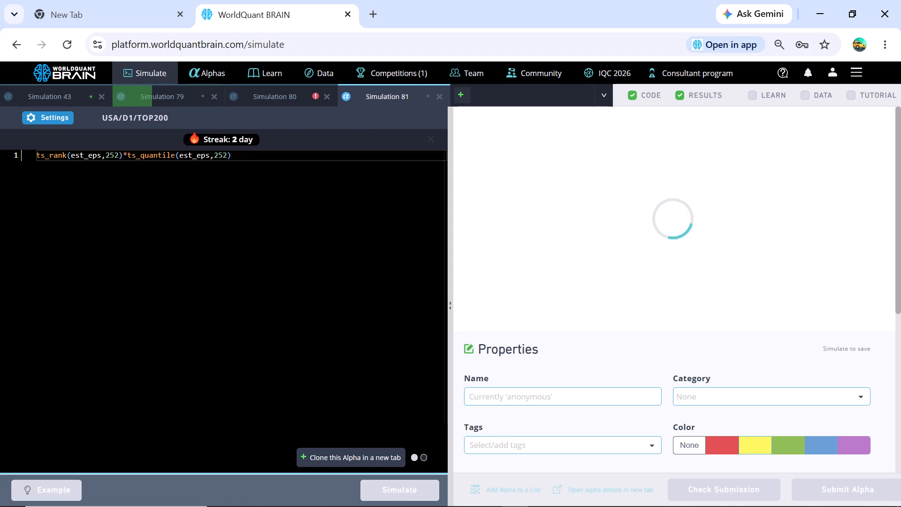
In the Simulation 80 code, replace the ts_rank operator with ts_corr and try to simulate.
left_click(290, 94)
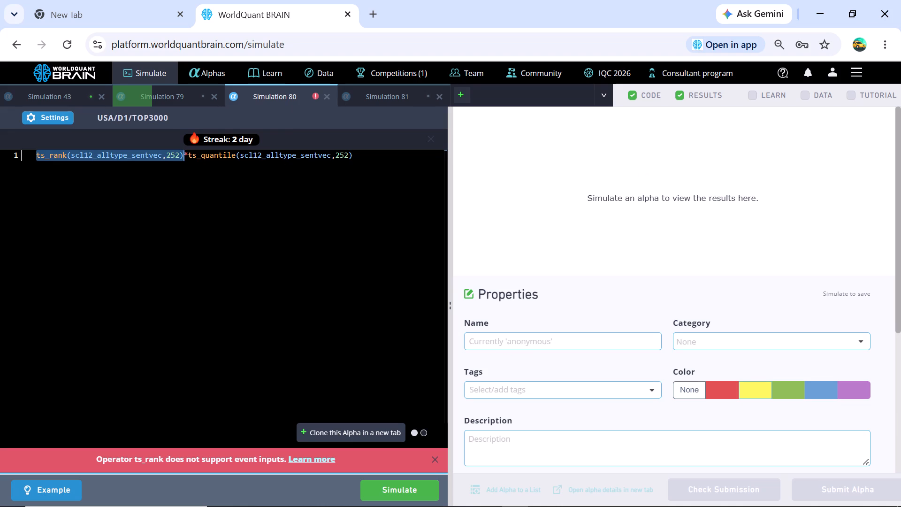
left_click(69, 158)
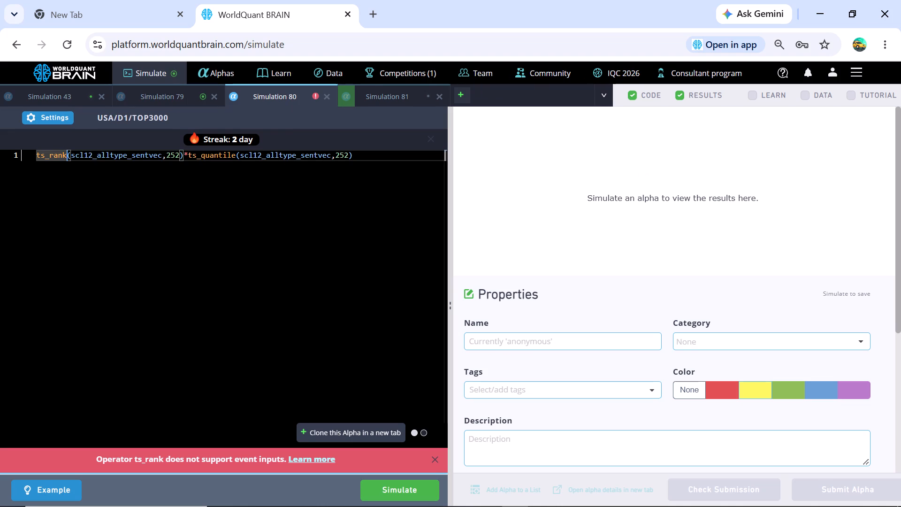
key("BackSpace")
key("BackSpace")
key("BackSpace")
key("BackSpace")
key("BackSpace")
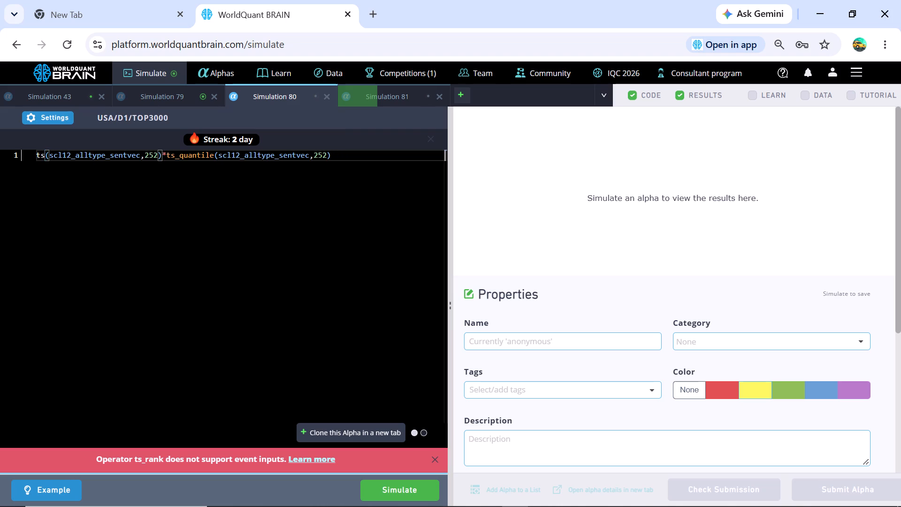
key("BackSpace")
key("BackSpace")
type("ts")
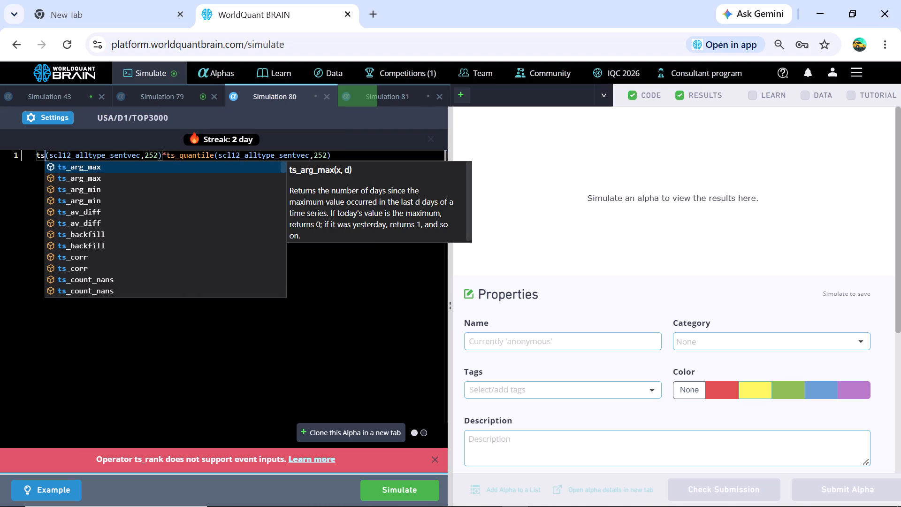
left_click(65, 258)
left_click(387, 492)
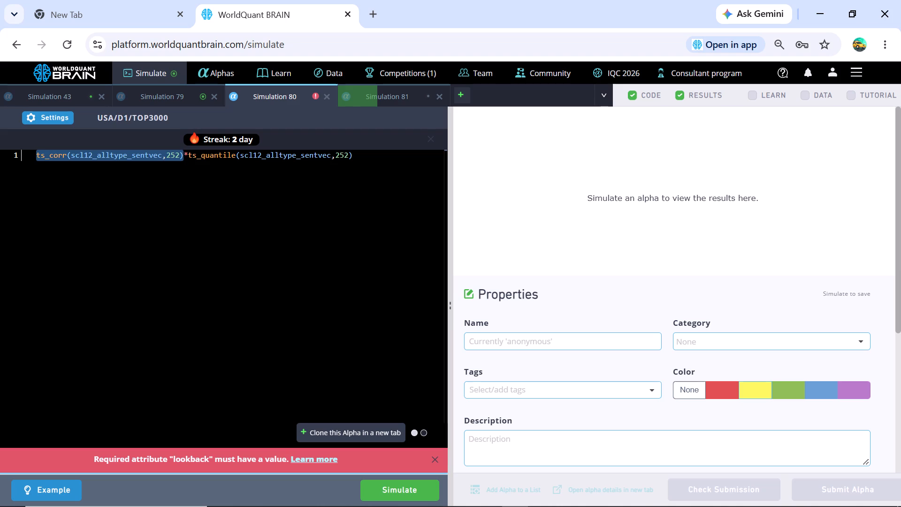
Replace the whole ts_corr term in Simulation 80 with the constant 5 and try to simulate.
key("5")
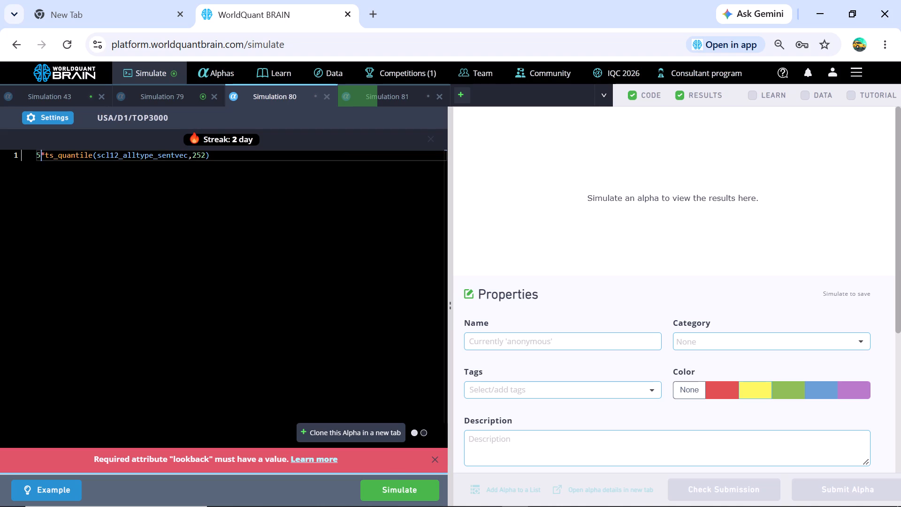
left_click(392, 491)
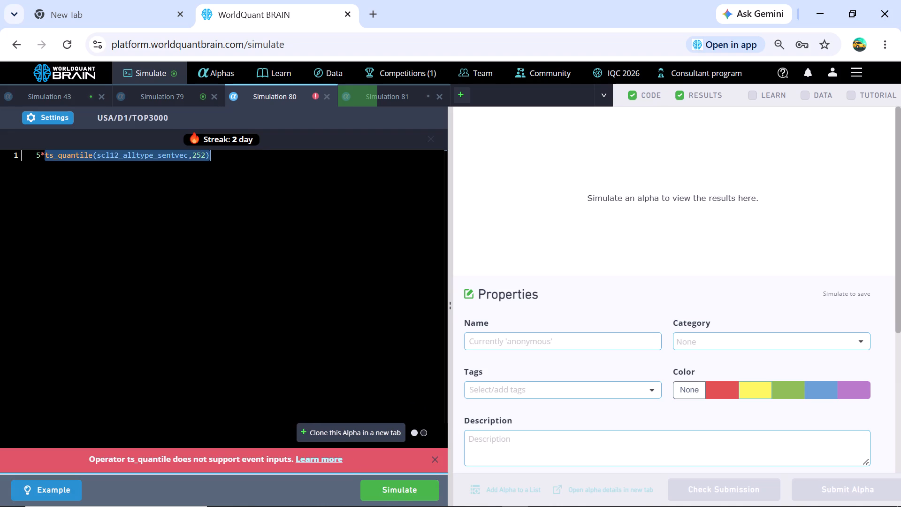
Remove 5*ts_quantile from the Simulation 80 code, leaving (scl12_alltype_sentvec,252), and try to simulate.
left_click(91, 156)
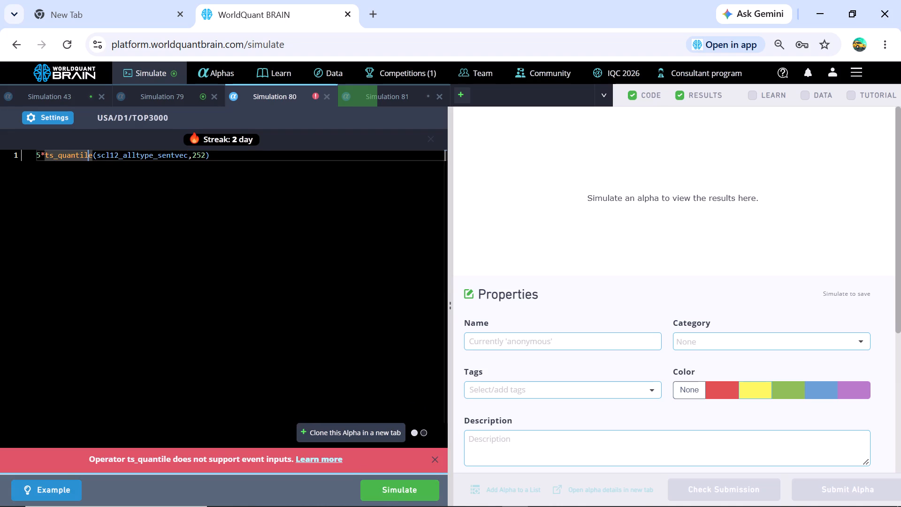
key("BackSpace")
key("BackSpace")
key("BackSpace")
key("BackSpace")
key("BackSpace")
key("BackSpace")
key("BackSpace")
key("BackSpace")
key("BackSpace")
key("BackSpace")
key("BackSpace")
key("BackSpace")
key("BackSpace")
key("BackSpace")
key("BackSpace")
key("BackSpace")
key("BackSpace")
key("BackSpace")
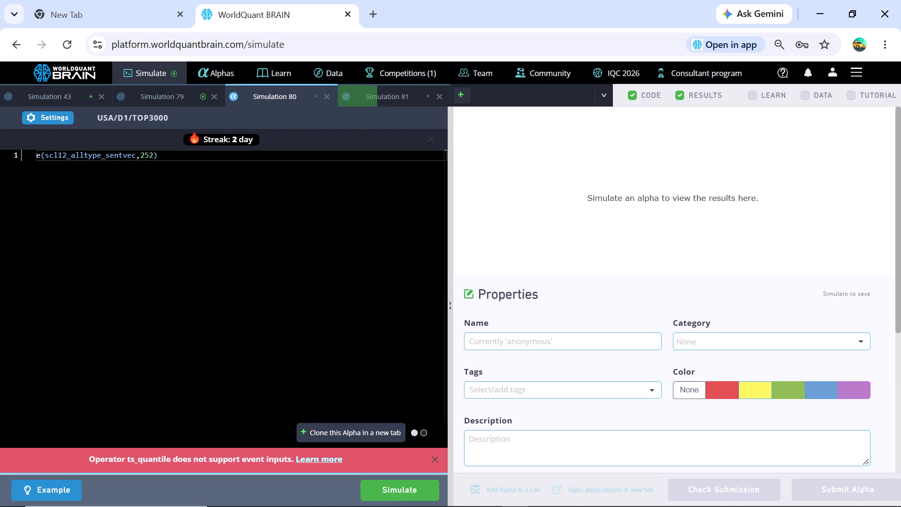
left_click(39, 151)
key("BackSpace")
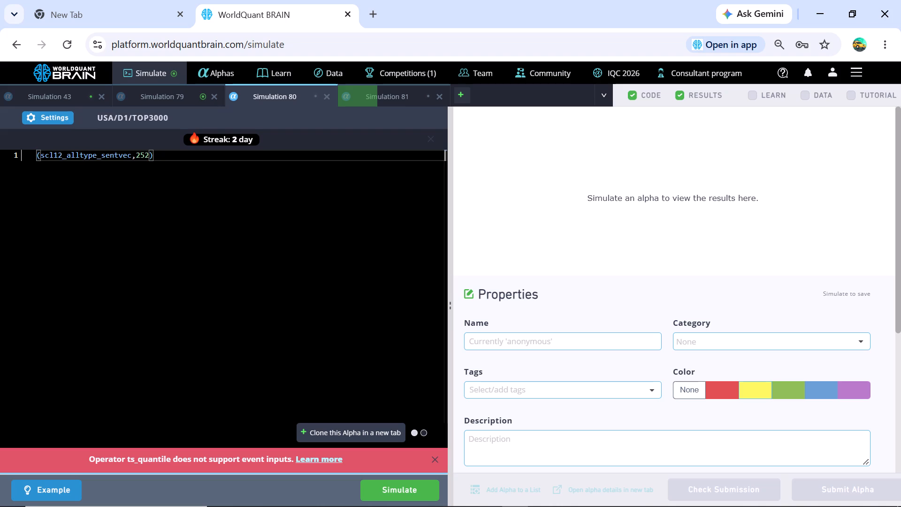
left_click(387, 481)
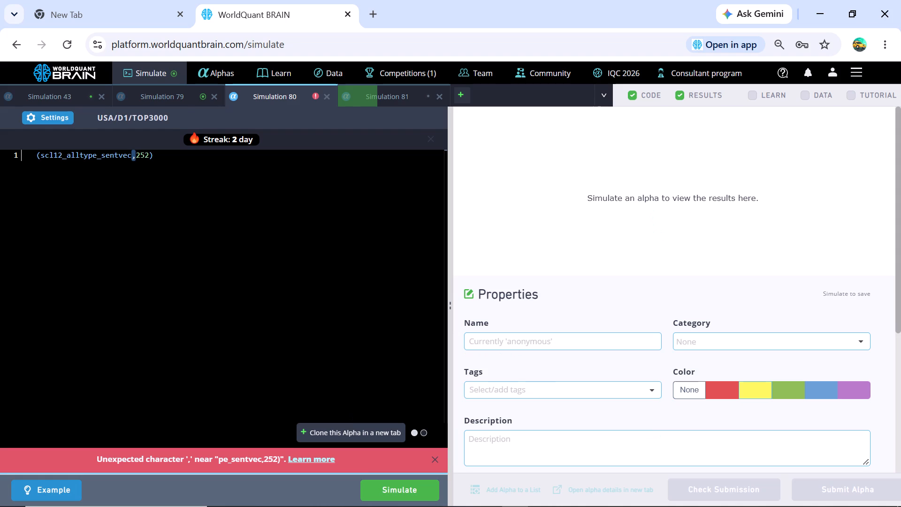
Examine the scl12_buzz alpha's yearly IS summary and its failed IS tests in Simulation 79.
left_click(175, 93)
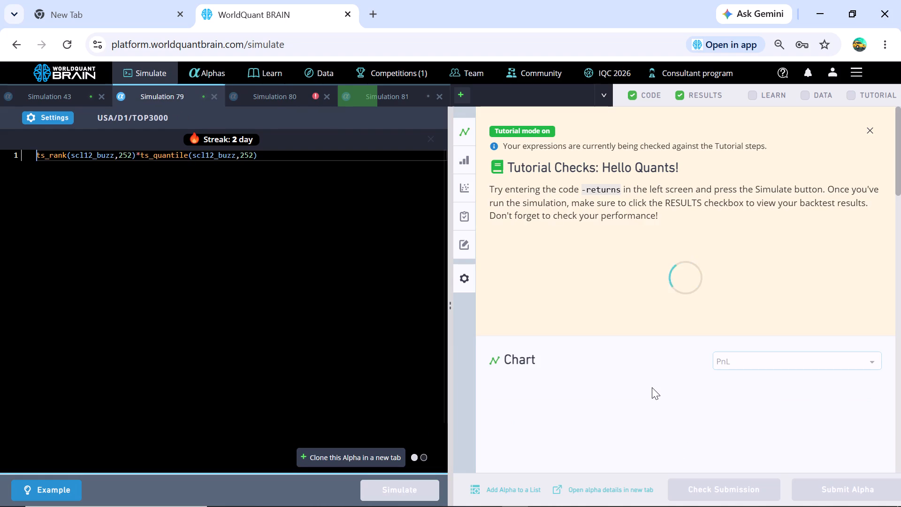
scroll(652, 387, "down", 8)
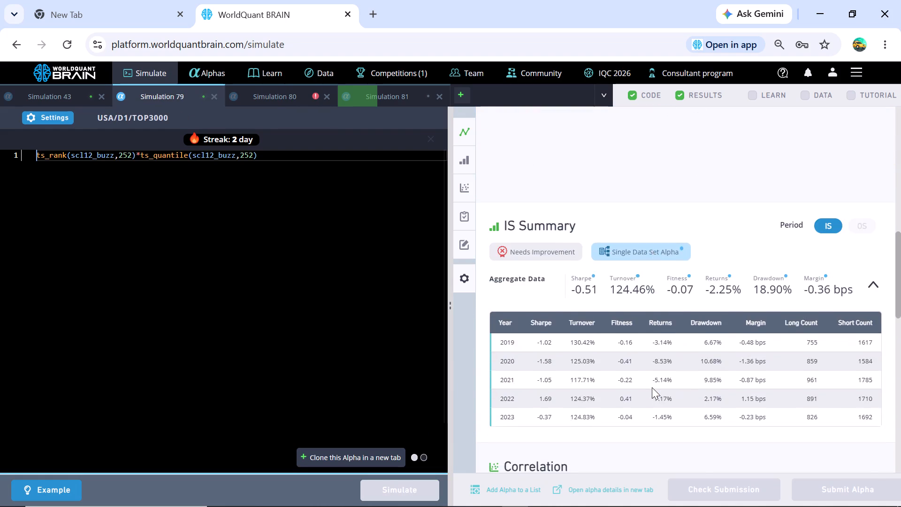
scroll(652, 387, "down", 8)
scroll(652, 387, "up", 2)
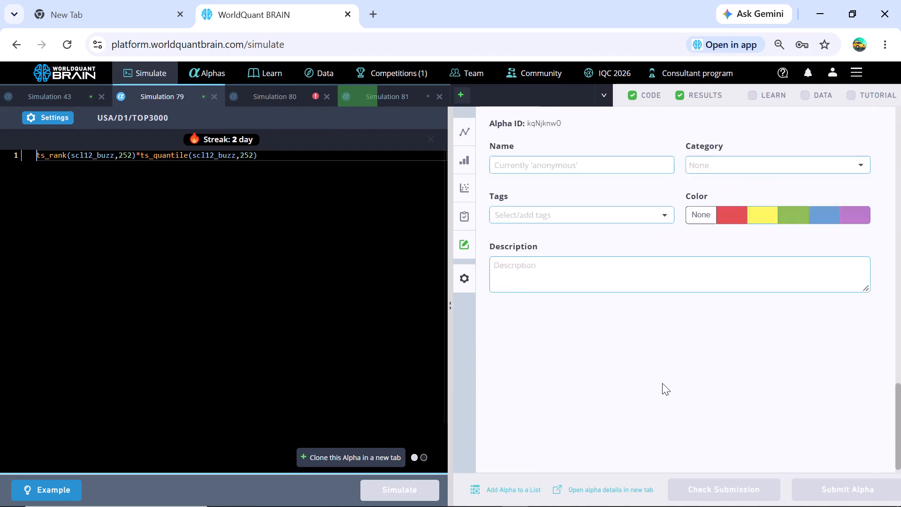
scroll(662, 383, "up", 6)
scroll(631, 426, "down", 2)
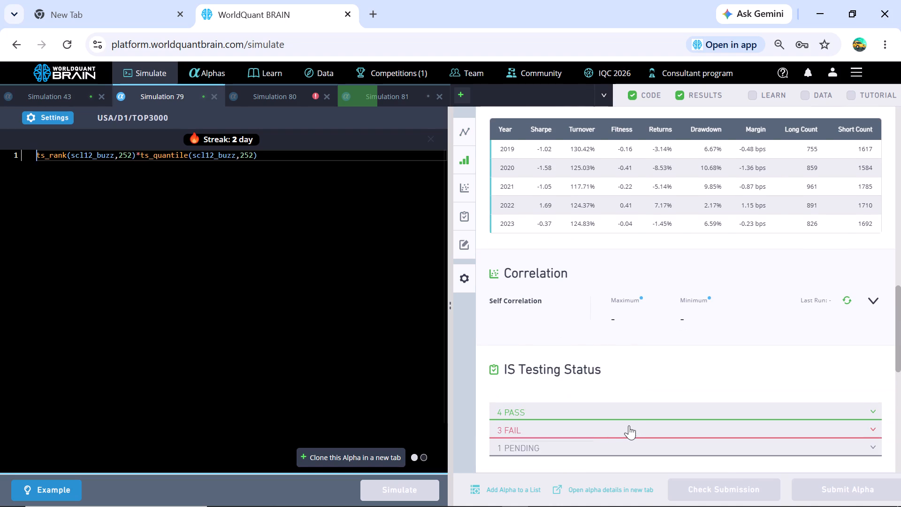
left_click(616, 425)
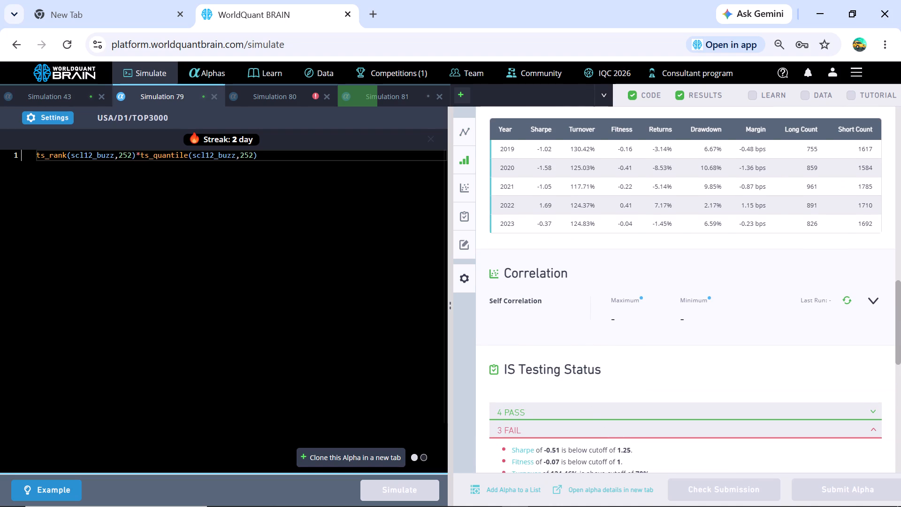
Close the Simulation 79 and Simulation 80 tabs, discarding the unsimulated scl12_alltype_sentvec code.
left_click(216, 93)
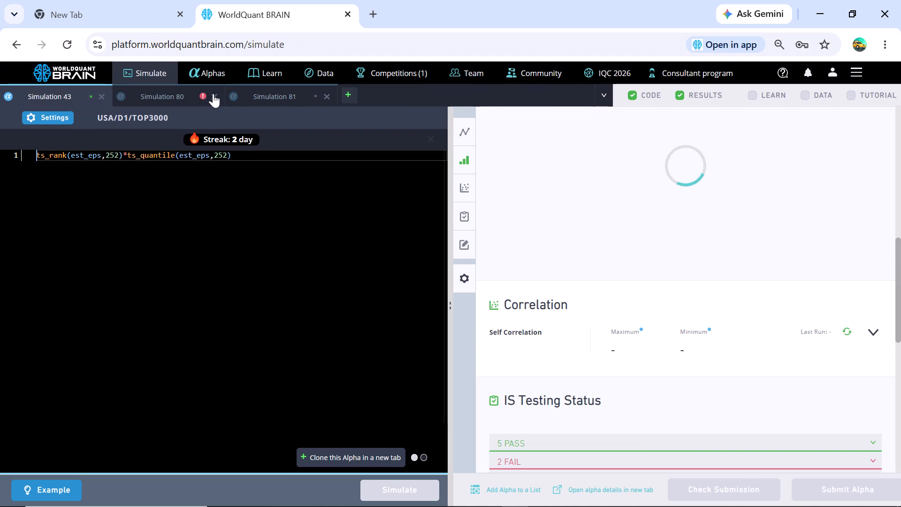
left_click(216, 90)
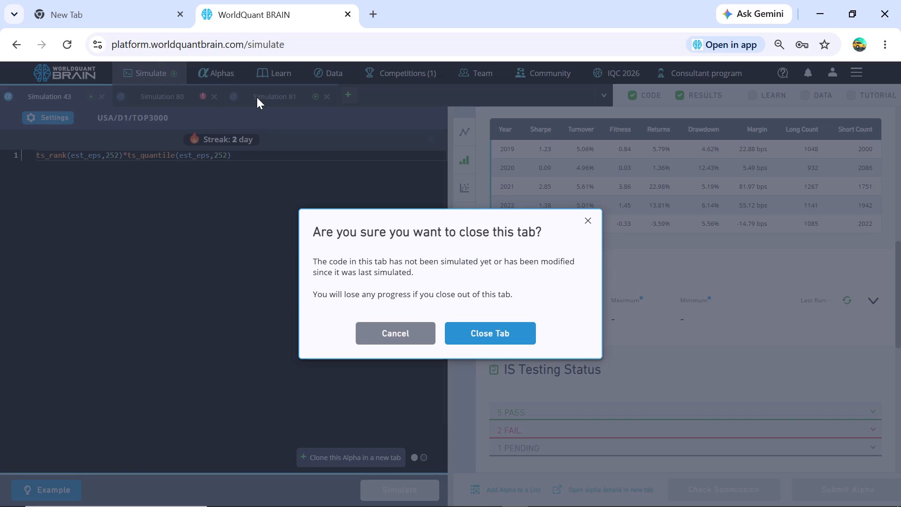
left_click(486, 323)
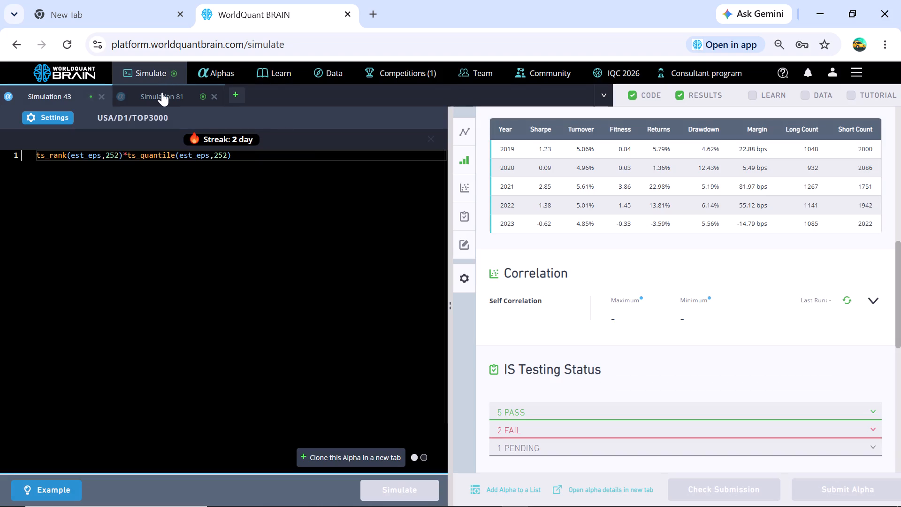
Check which IS tests fail for the TOP200 est_eps alpha in Simulation 81.
left_click(162, 92)
scroll(680, 492, "down", 1)
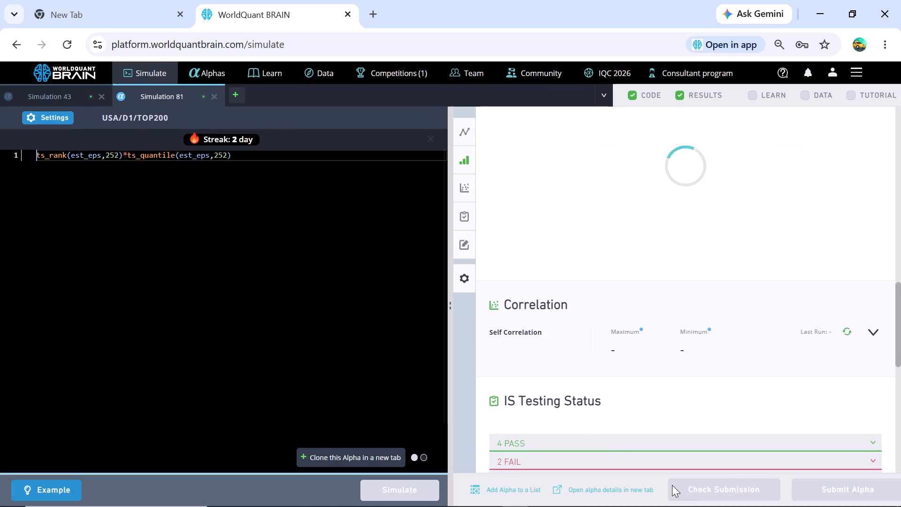
scroll(574, 418, "down", 2)
left_click(511, 286)
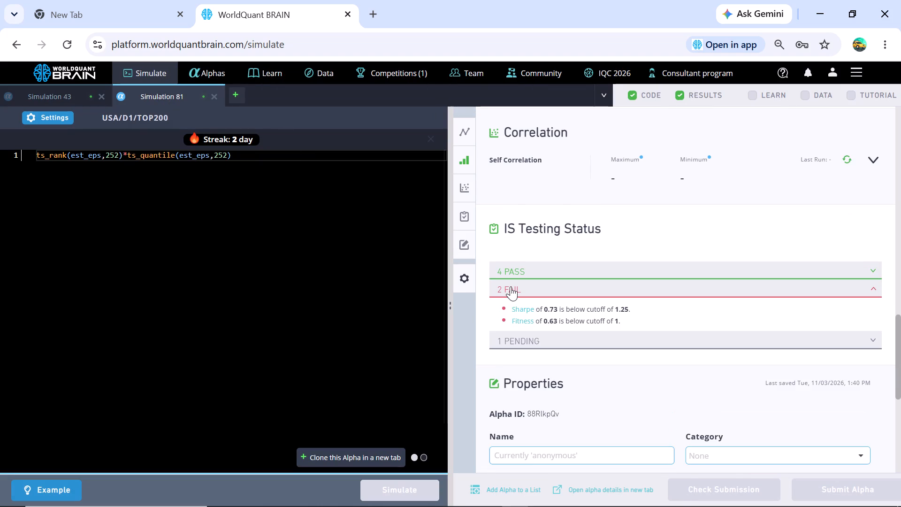